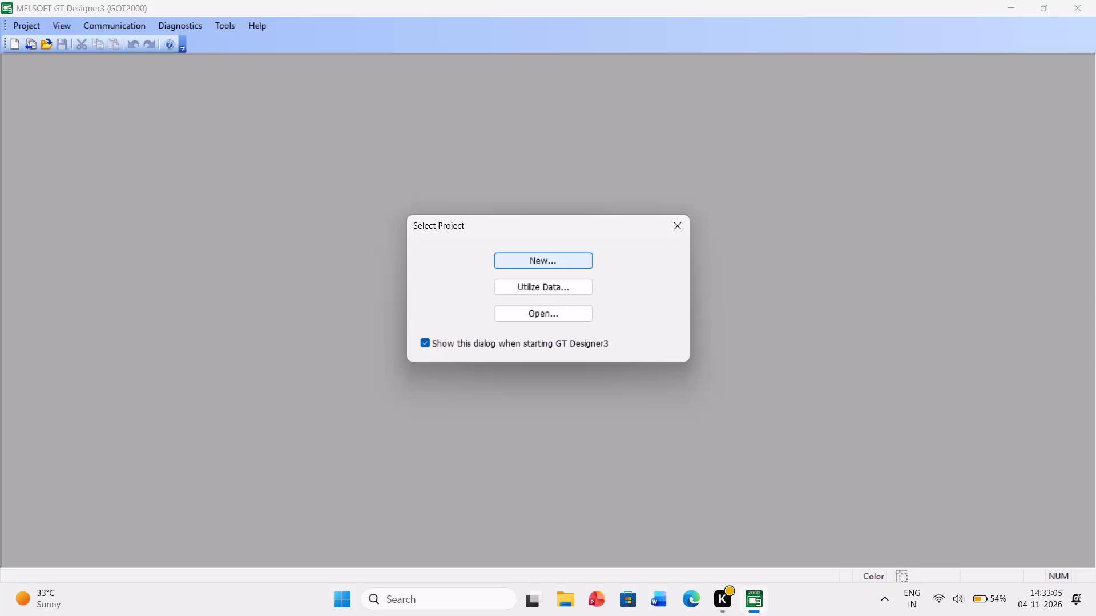
Start a new project with the wizard and set the GOT series to GS Series (GS25/GS21), keeping type GS21**-W-N (800x480).
left_click(545, 264)
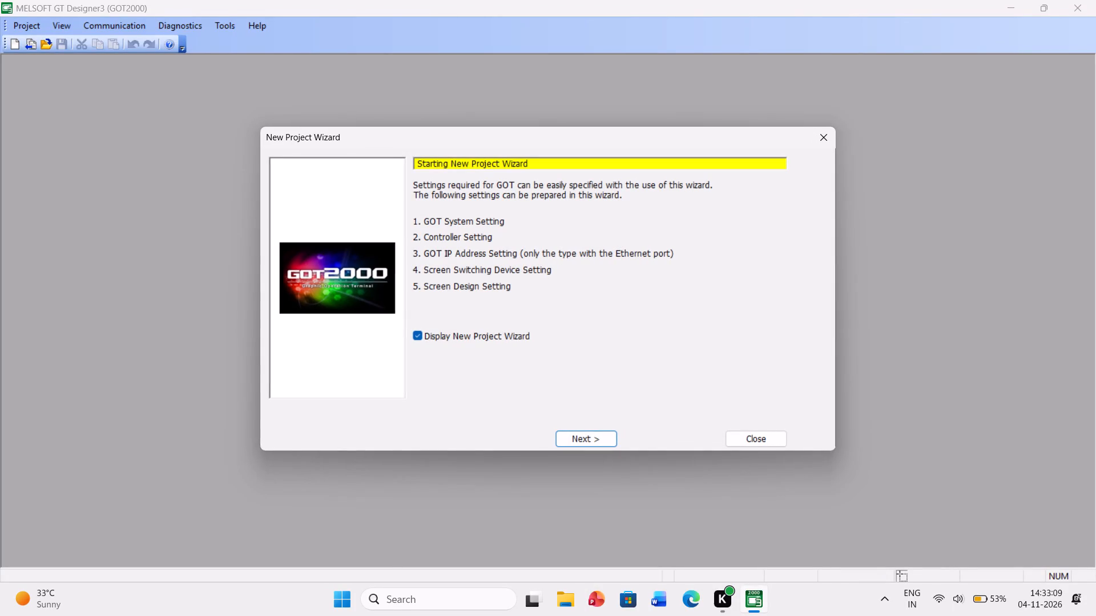
left_click(571, 437)
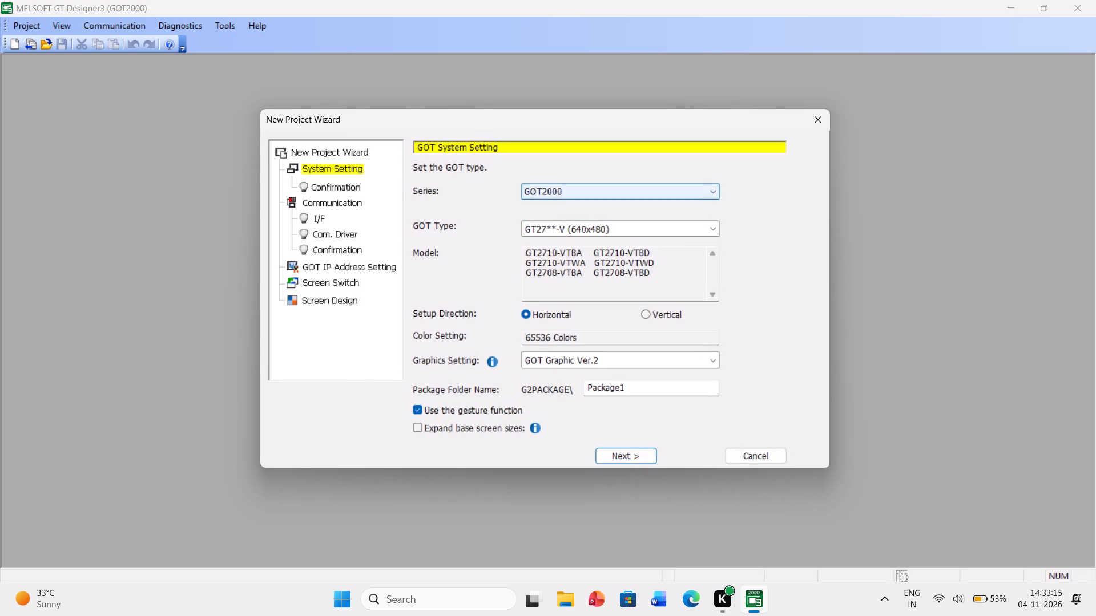
left_click(590, 187)
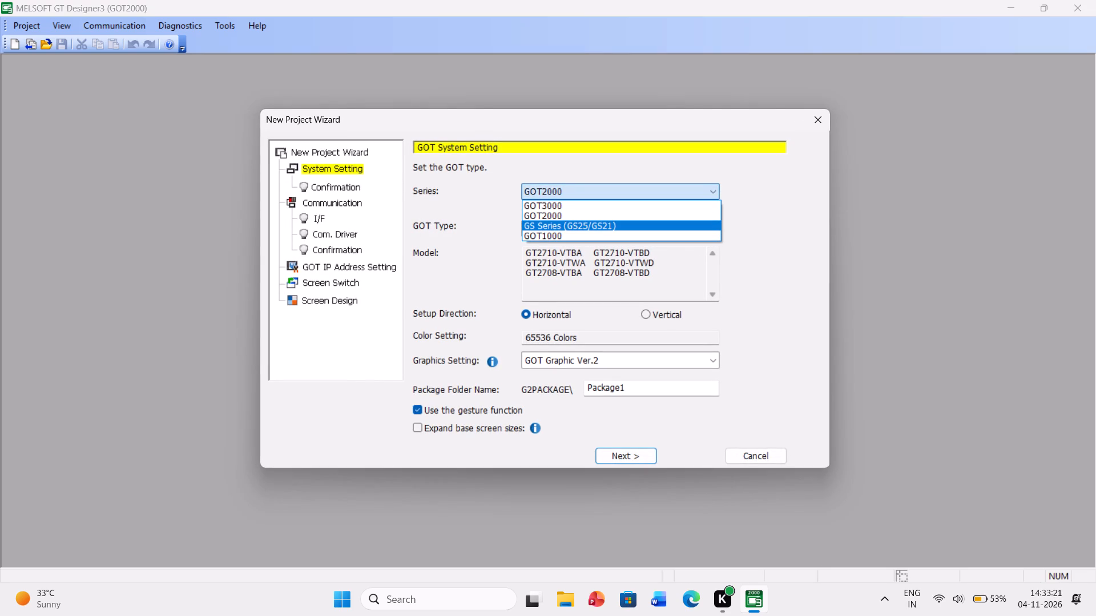
left_click(571, 230)
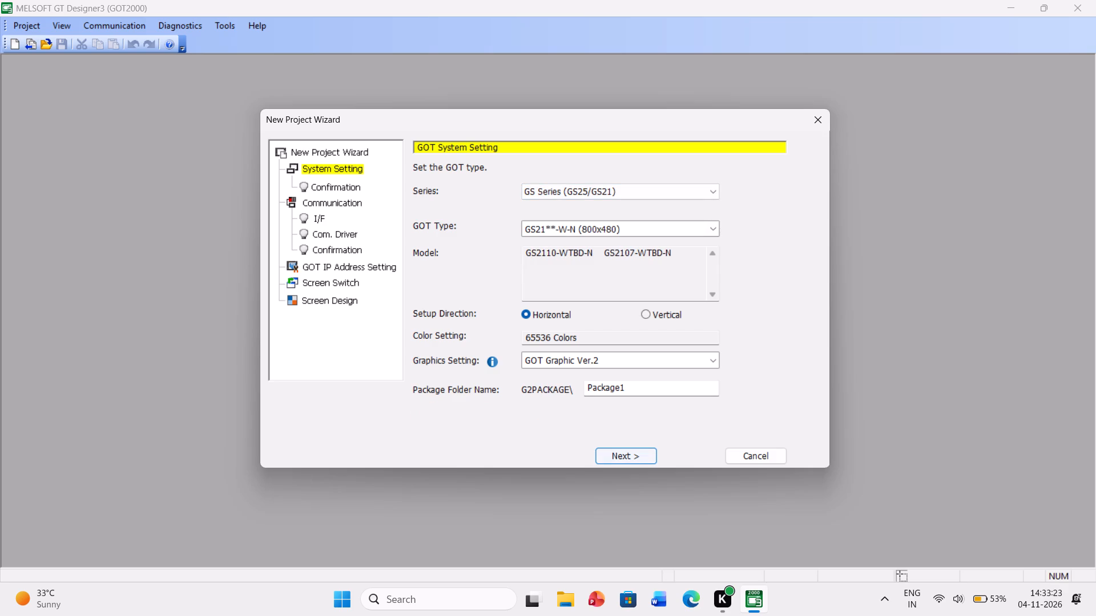
left_click(624, 455)
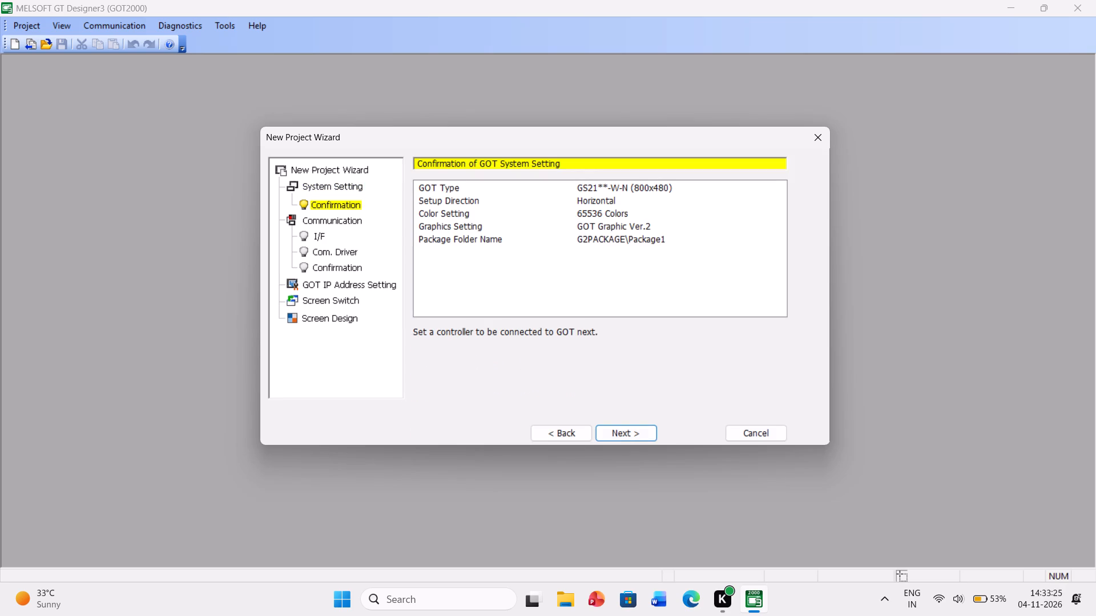
left_click(620, 433)
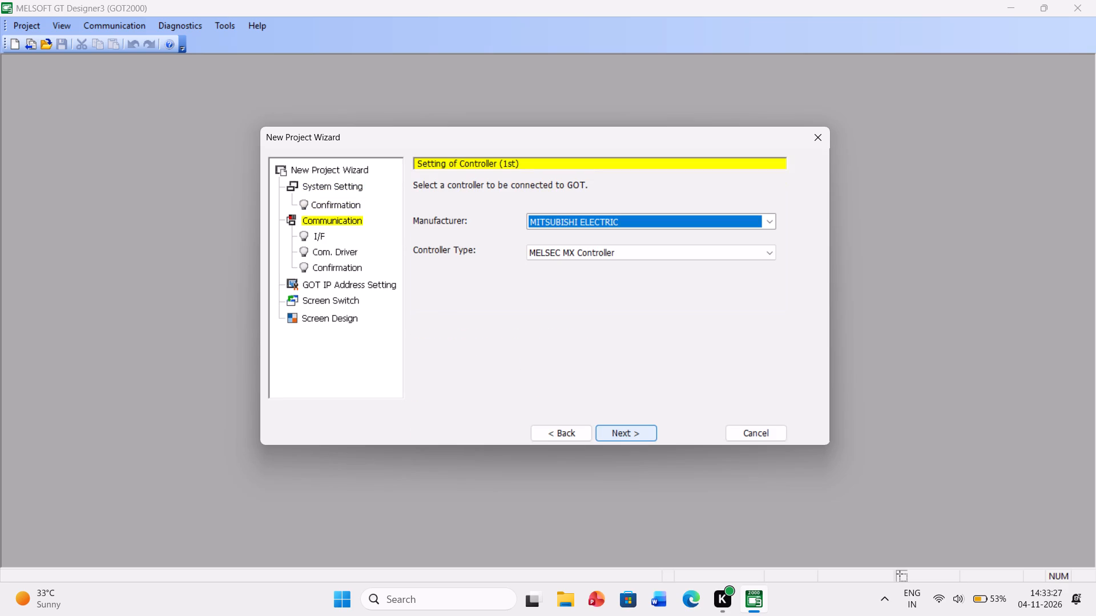
Set the connected controller to Mitsubishi Electric MELSEC iQ-F, keeping the Ethernet:Multi interface and the default communication driver.
left_click(620, 433)
left_click(570, 436)
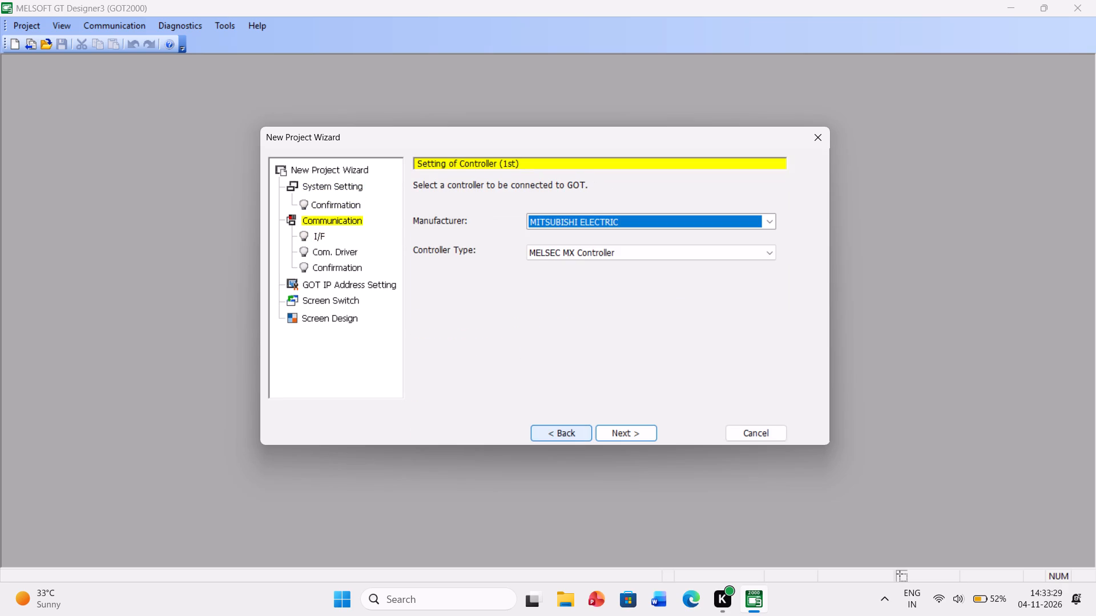
left_click(588, 254)
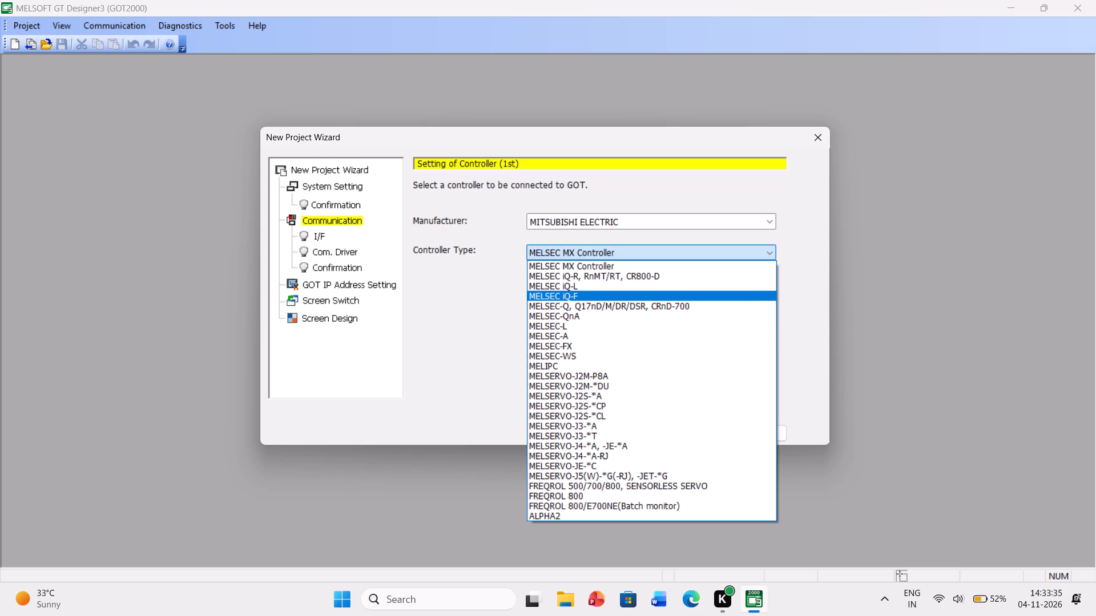
left_click(558, 299)
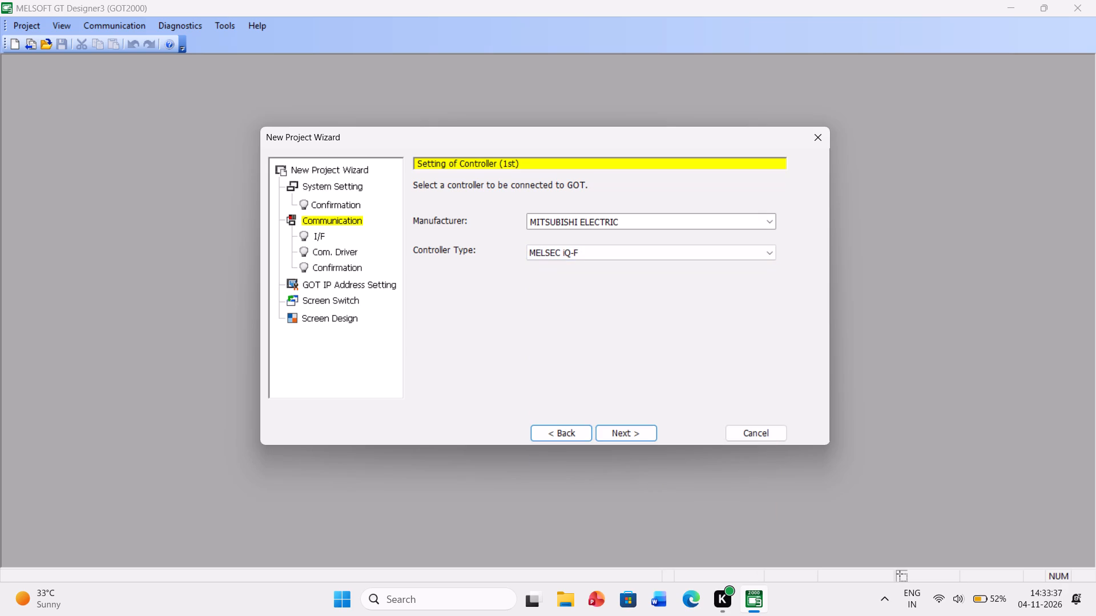
left_click(624, 429)
left_click(624, 429)
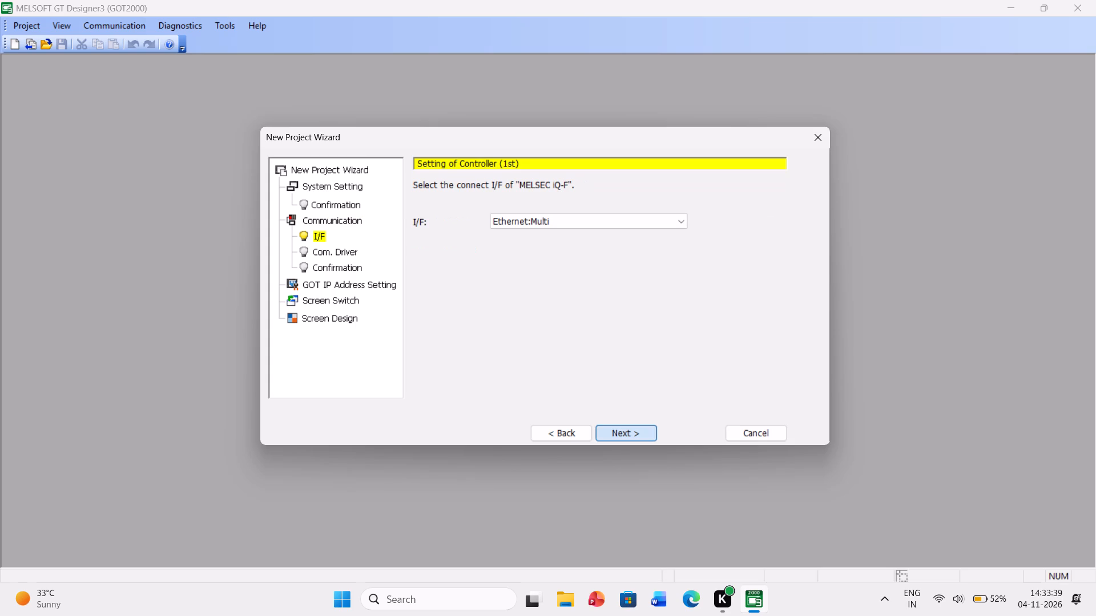
left_click(624, 429)
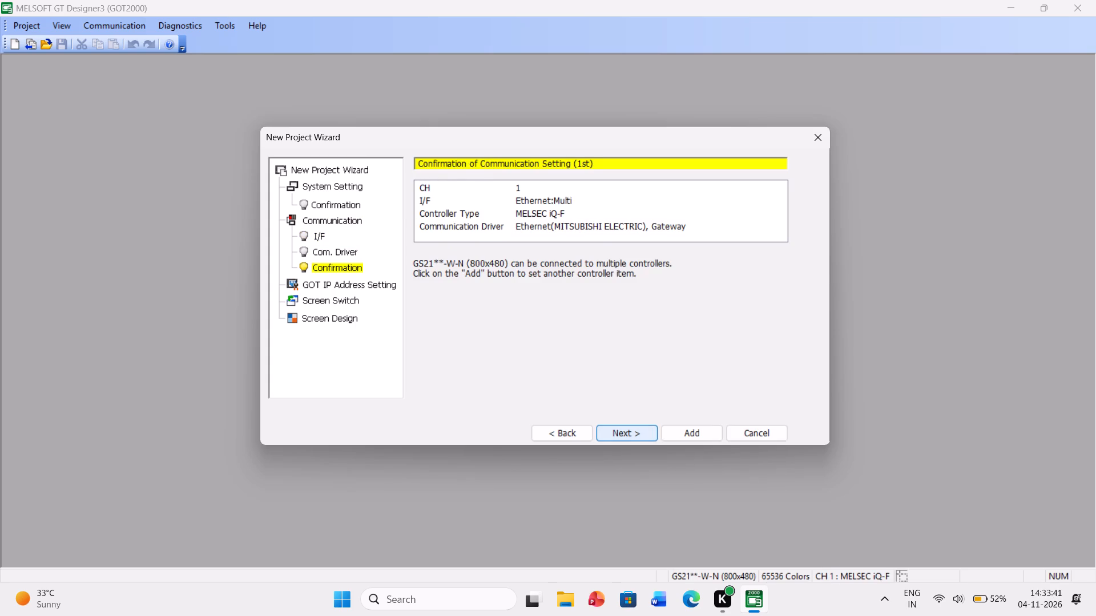
left_click(624, 429)
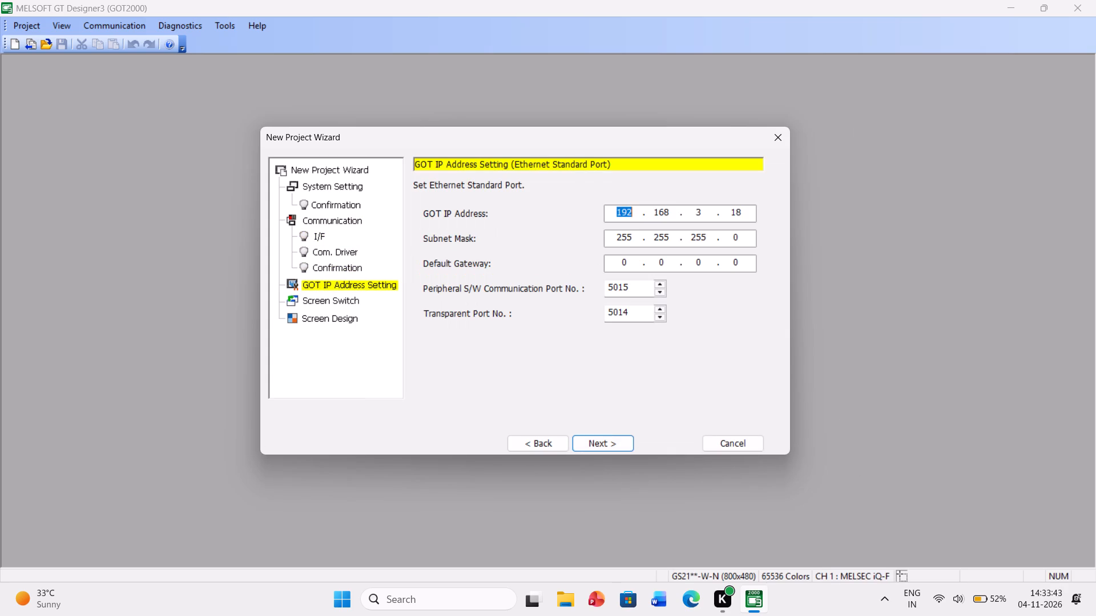
Accept the default GOT IP address, screen switching and Dark Tone Flat-Black screen design settings, and finish creating the project.
left_click(620, 439)
left_click(620, 439)
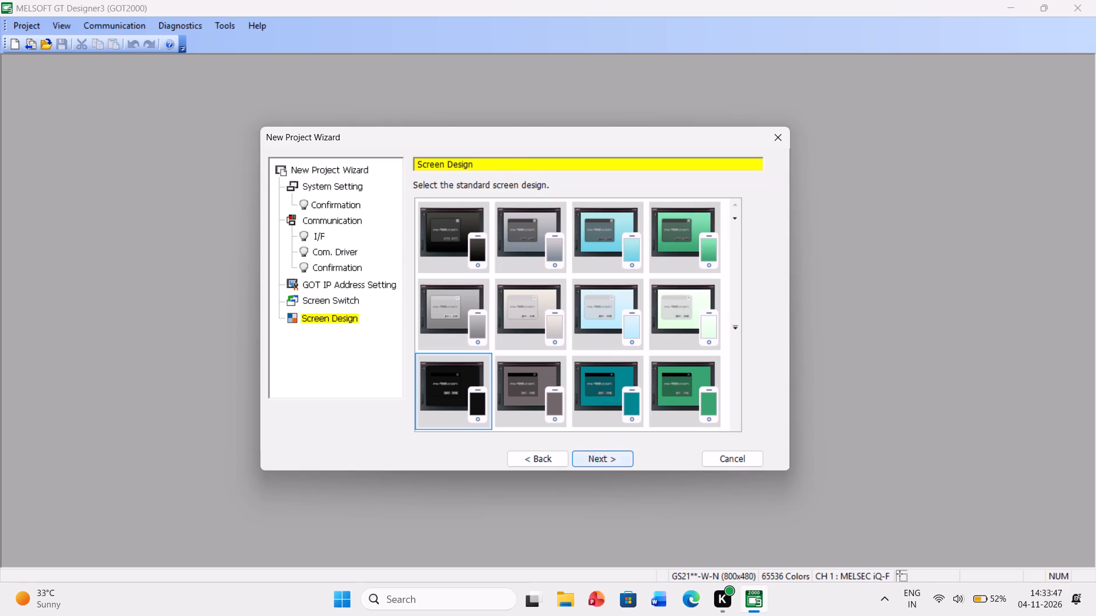
left_click(593, 455)
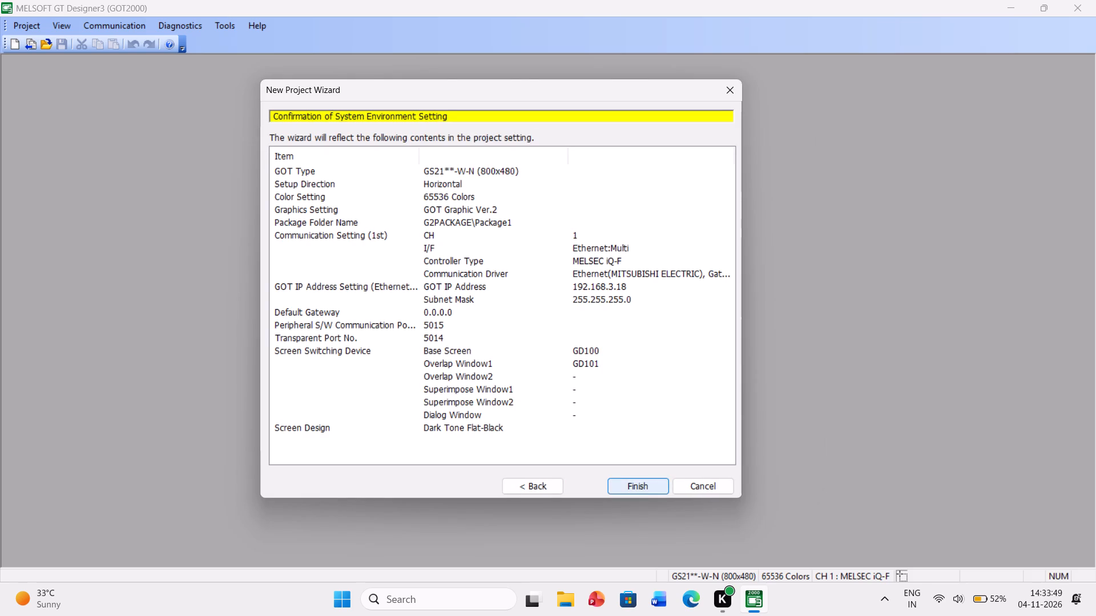
left_click(639, 487)
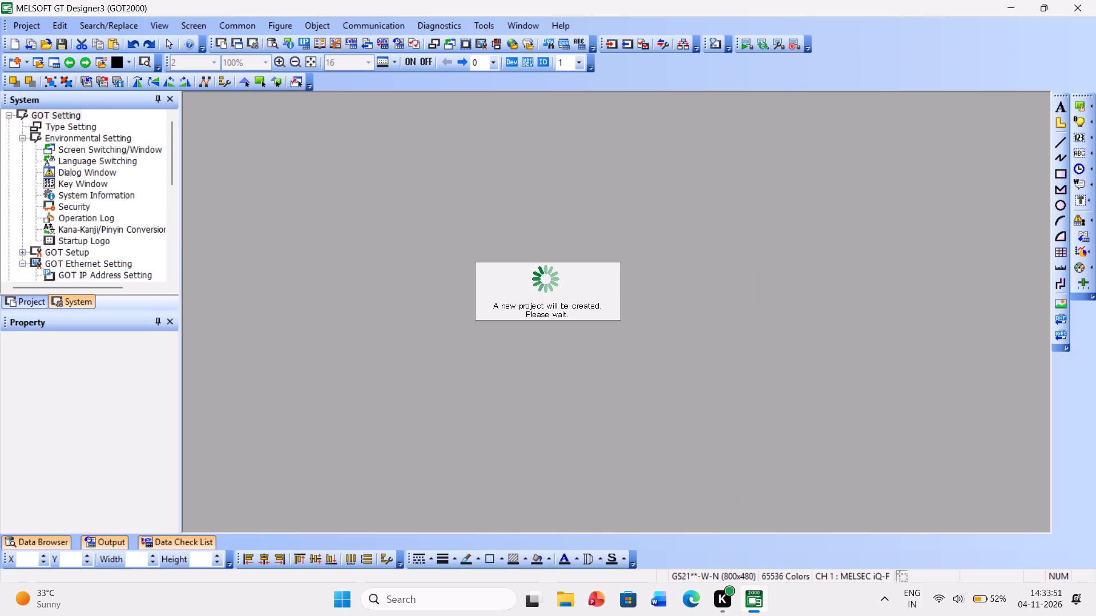
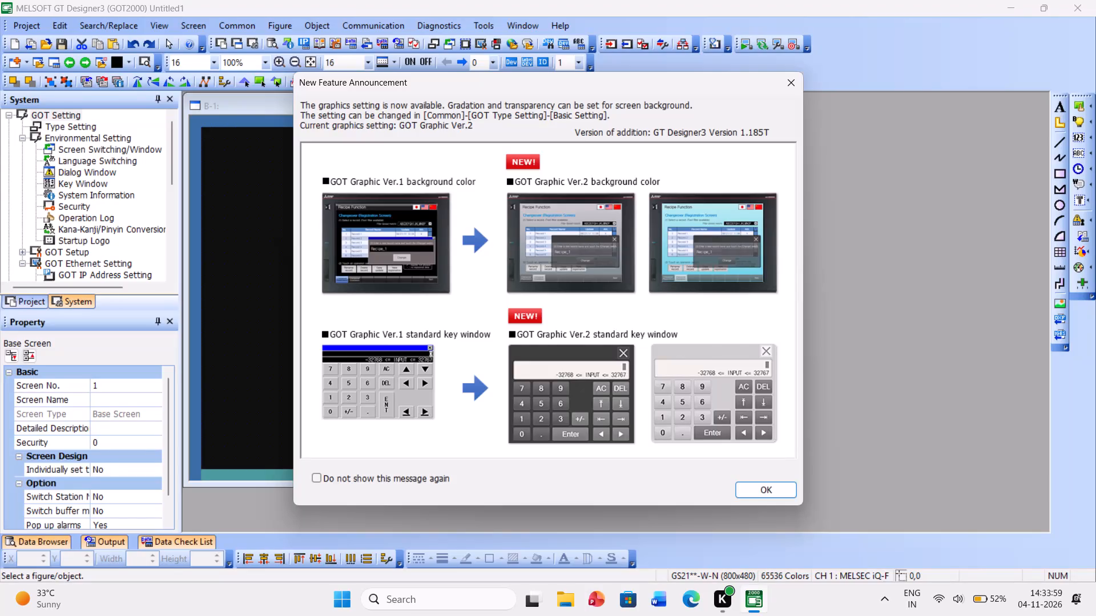
Dismiss the new feature announcement to reach the blank base screen.
left_click(783, 488)
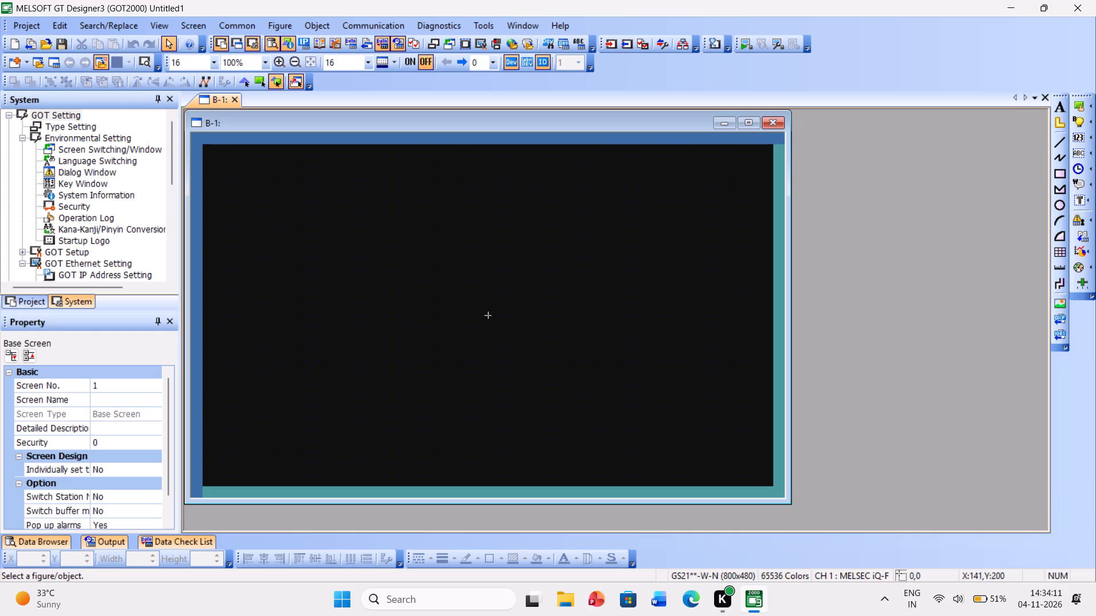
Switch to WhatsApp by launching it from the recent Windows searches.
left_click(421, 602)
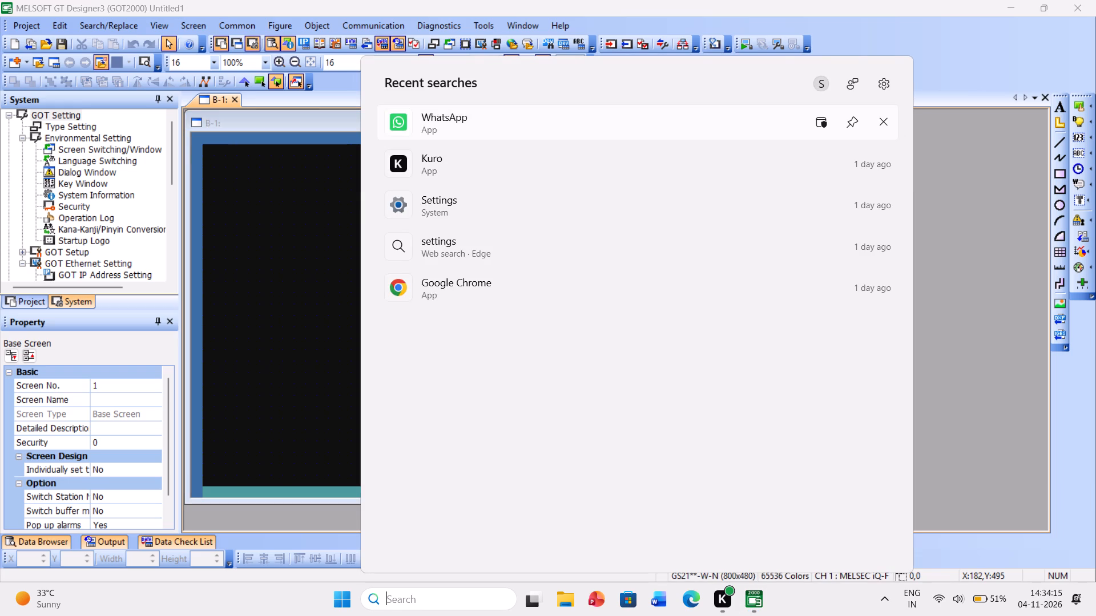
left_click(428, 125)
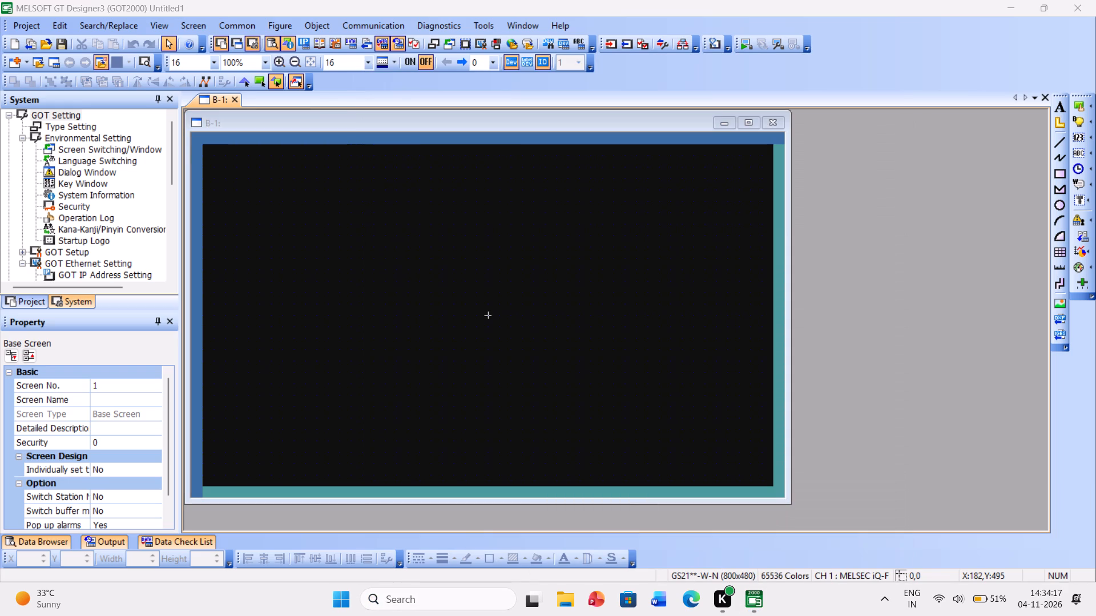
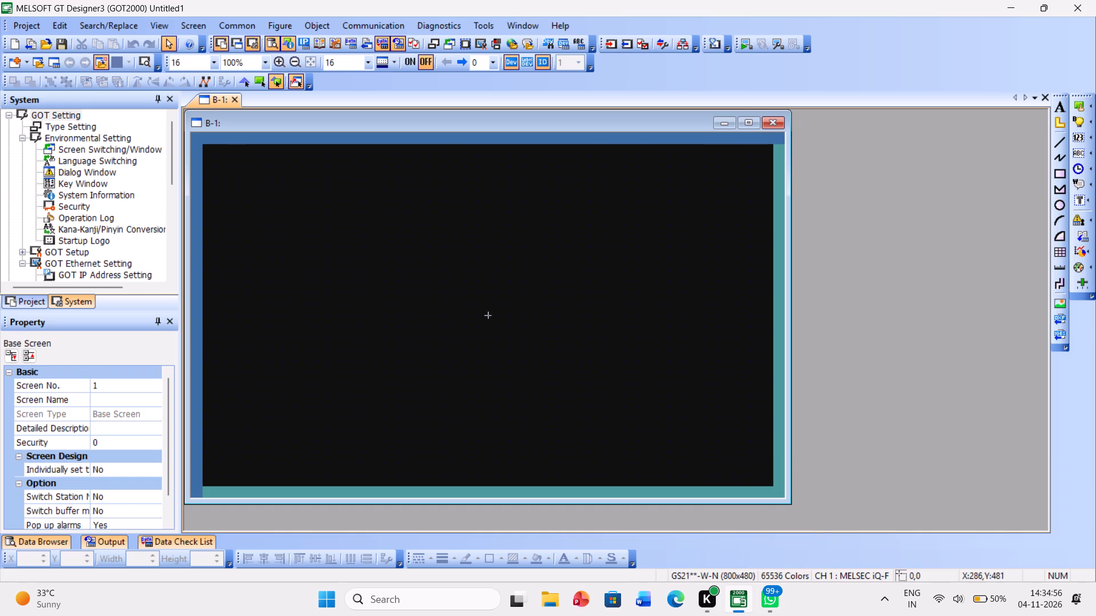
Review the Screen Switching/Window environmental settings, closing them without making changes.
left_click(76, 148)
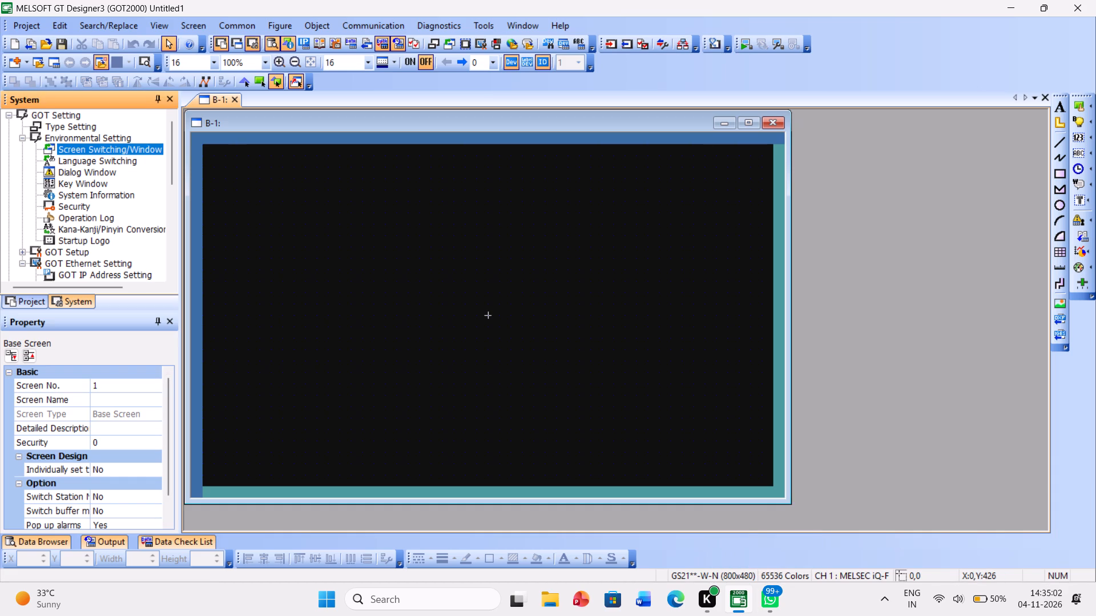
left_click(76, 148)
double_click(76, 148)
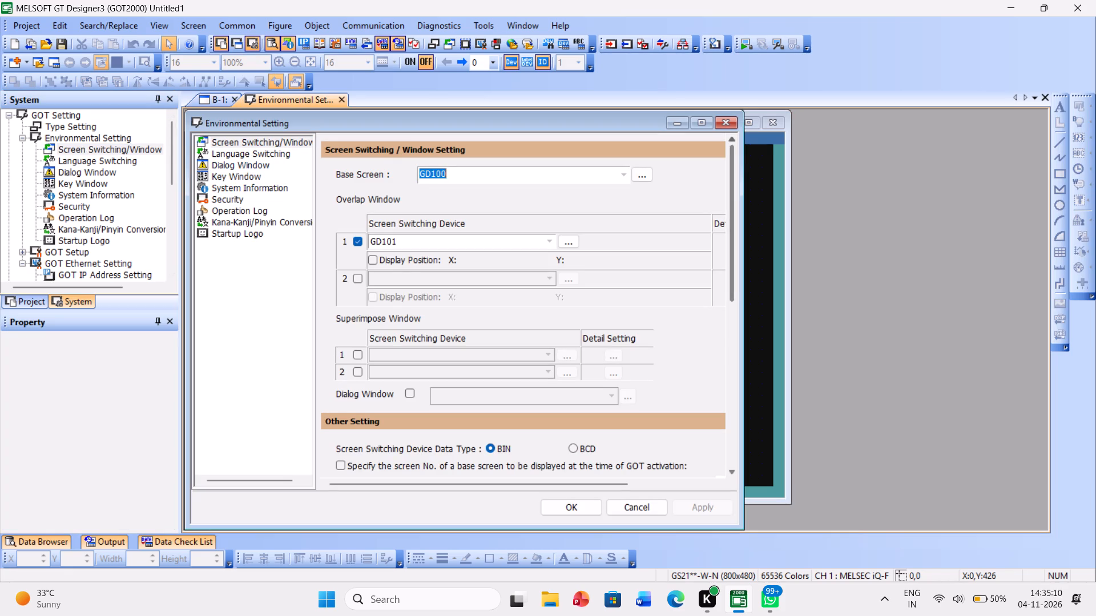
left_click(727, 120)
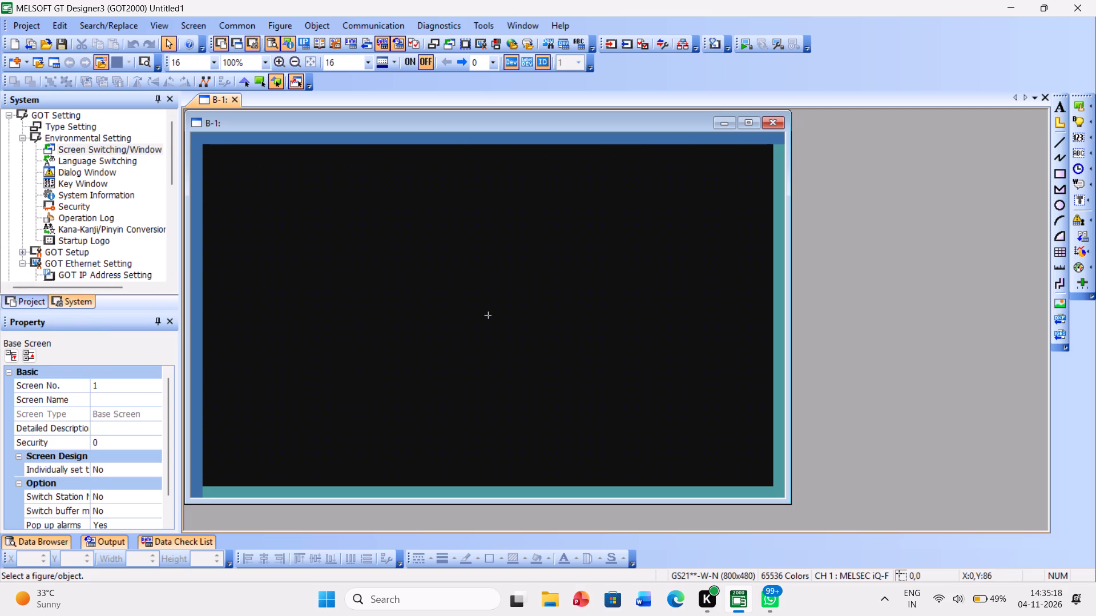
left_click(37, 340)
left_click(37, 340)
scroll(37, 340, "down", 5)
Open the project's screen list to show its base, window and report screens.
left_click(30, 299)
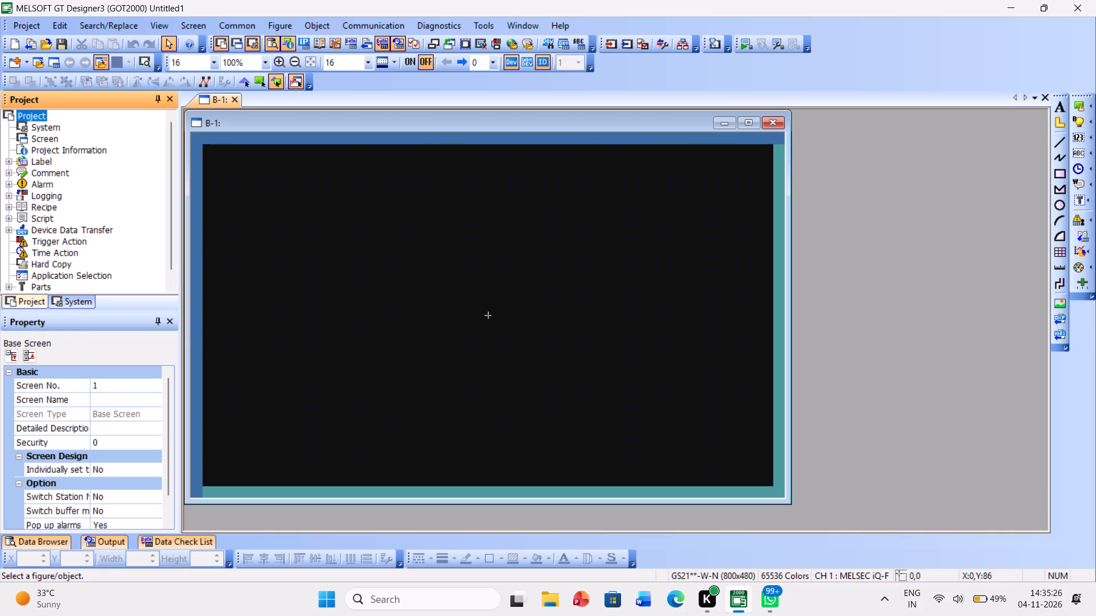
left_click(39, 140)
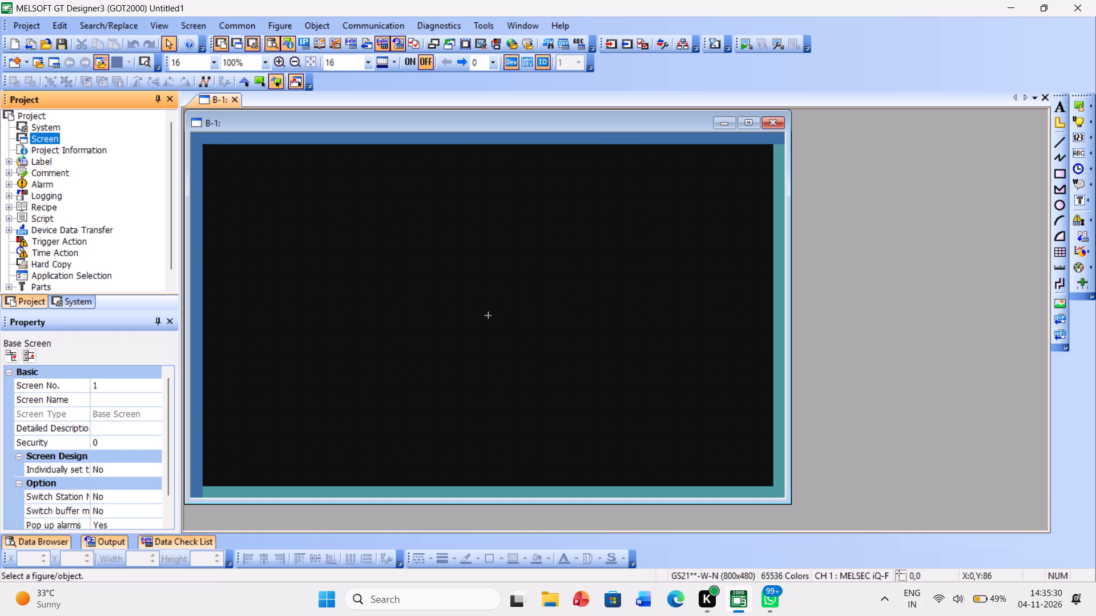
left_click(39, 140)
double_click(55, 138)
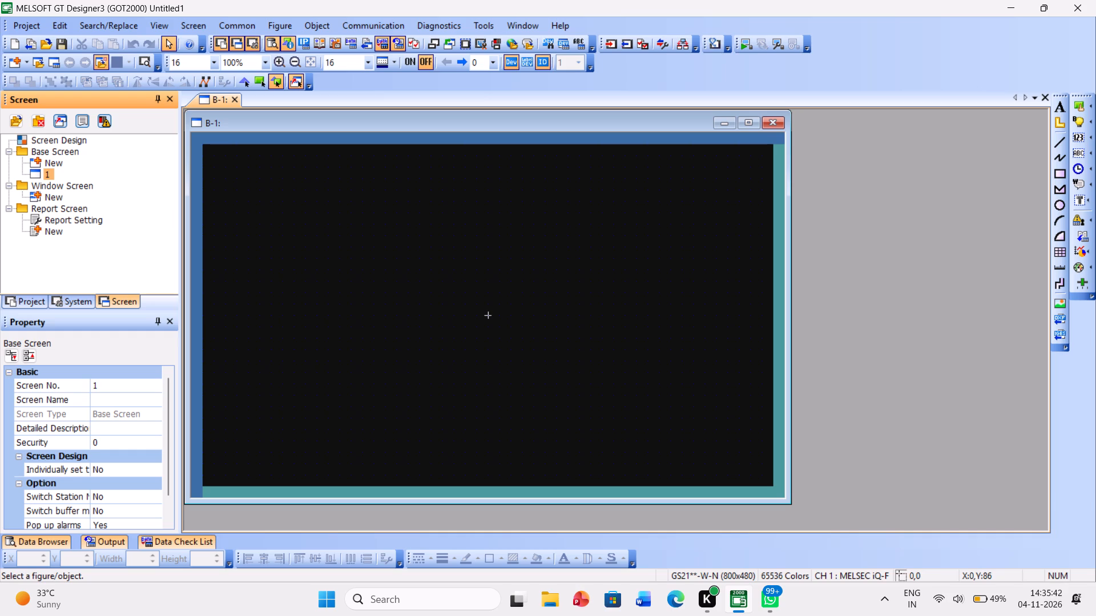
Create base screen number 2 with the screen name "Digital calculator".
left_click(37, 159)
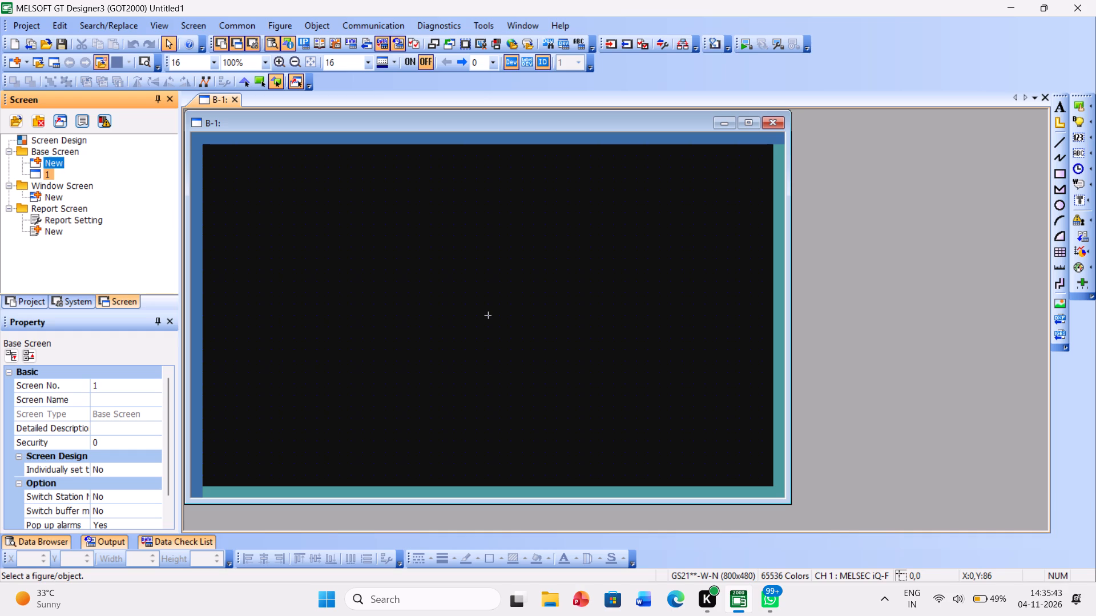
double_click(37, 159)
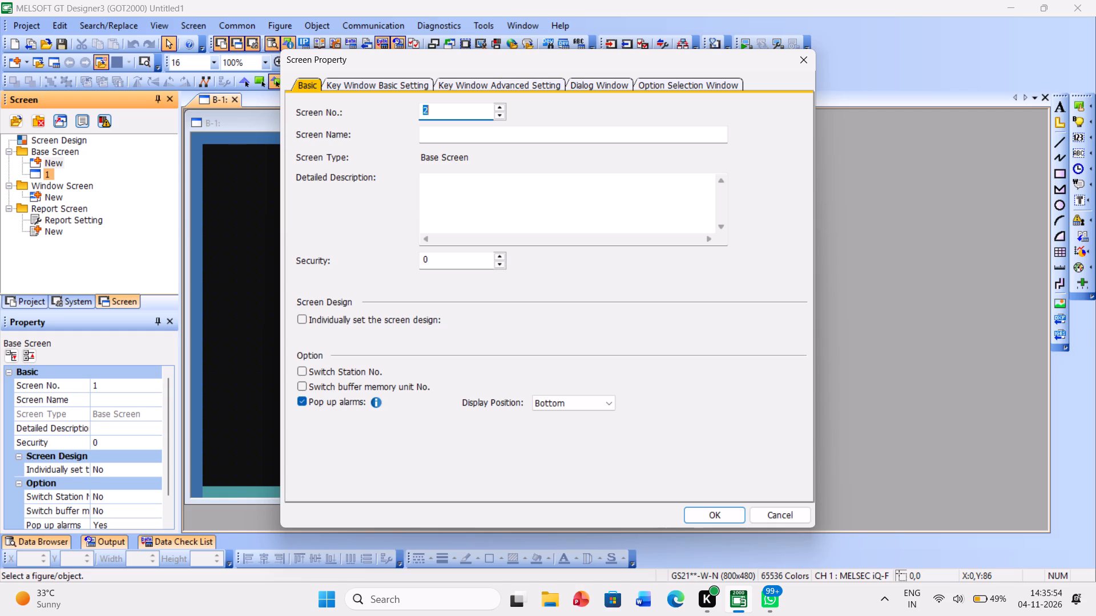
left_click(439, 108)
key("space")
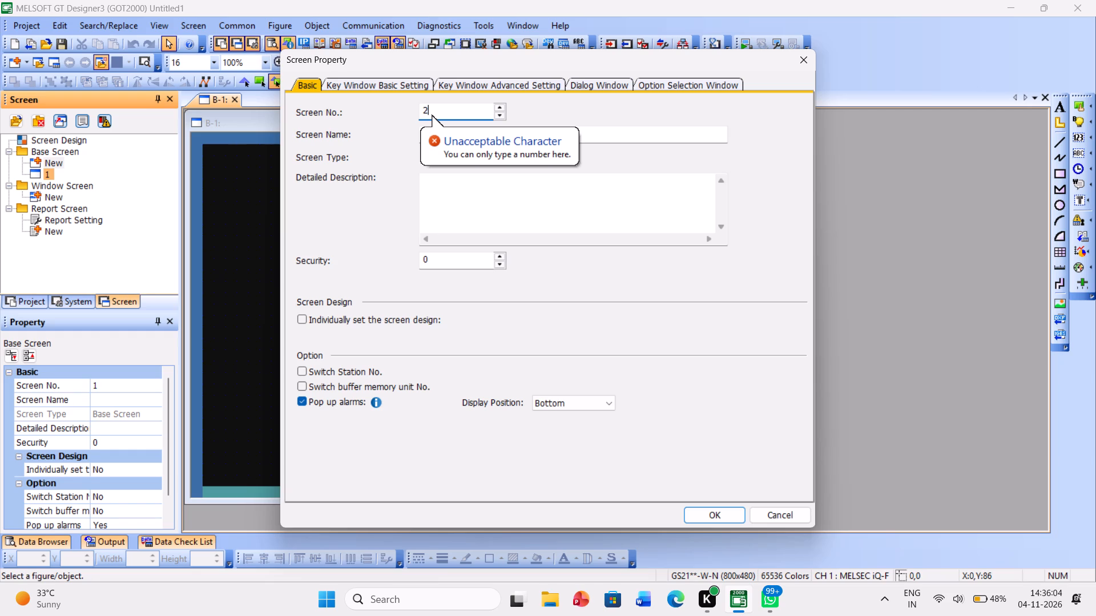
left_click(617, 141)
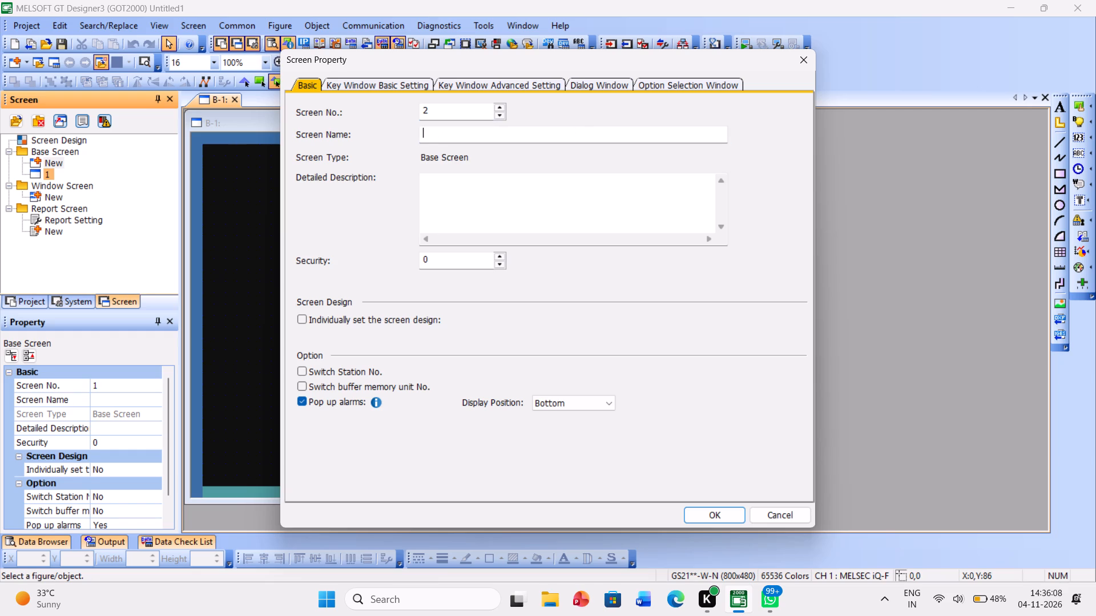
type("DI")
key("BackSpace")
key("i")
type("gital calculator")
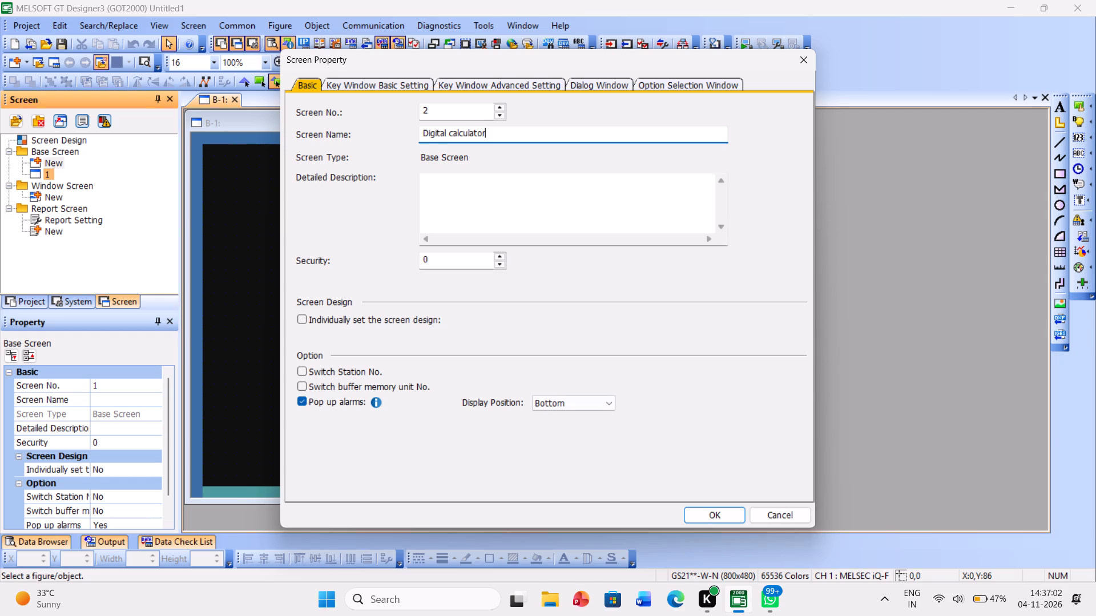
left_click(695, 506)
left_click(698, 512)
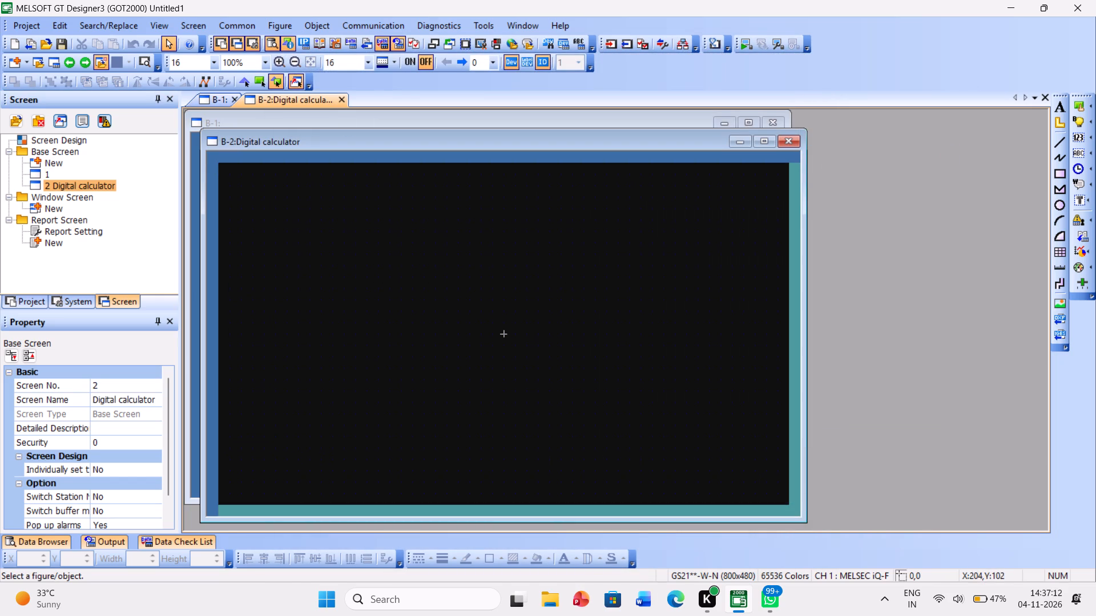
Reposition the Digital calculator screen window so that it covers the B-1 screen window.
left_click_drag(426, 141, 486, 199)
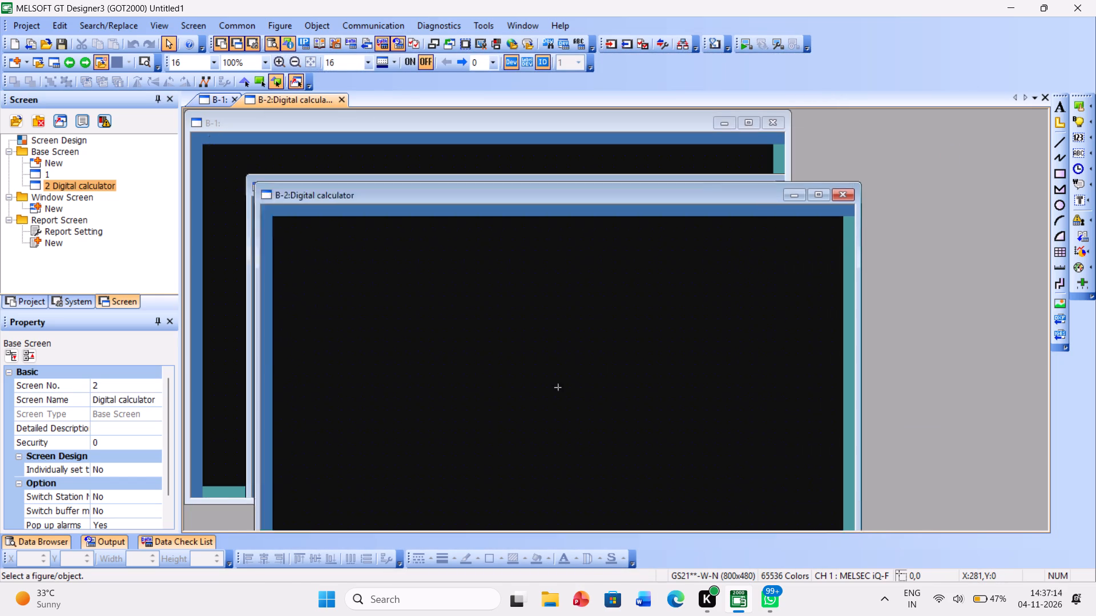
left_click_drag(486, 199, 411, 125)
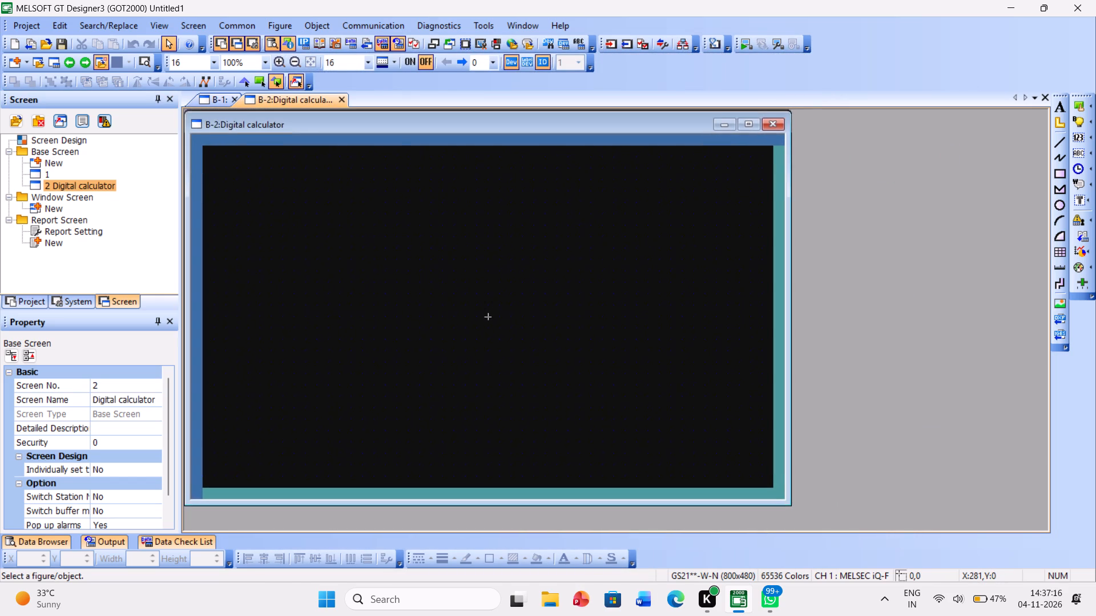
left_click_drag(411, 125, 412, 125)
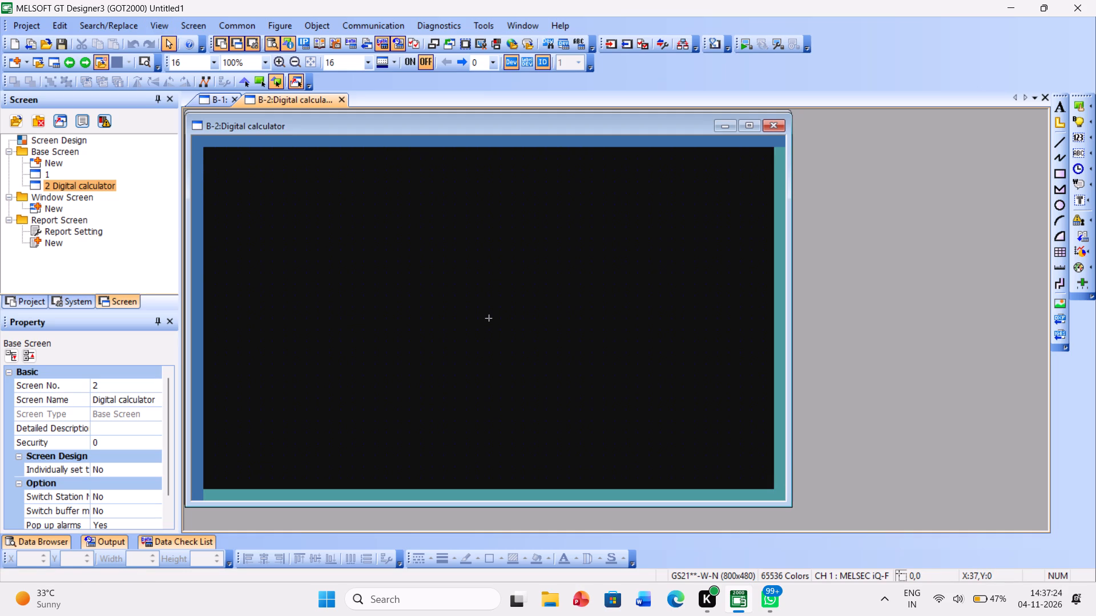
left_click_drag(311, 115, 357, 111)
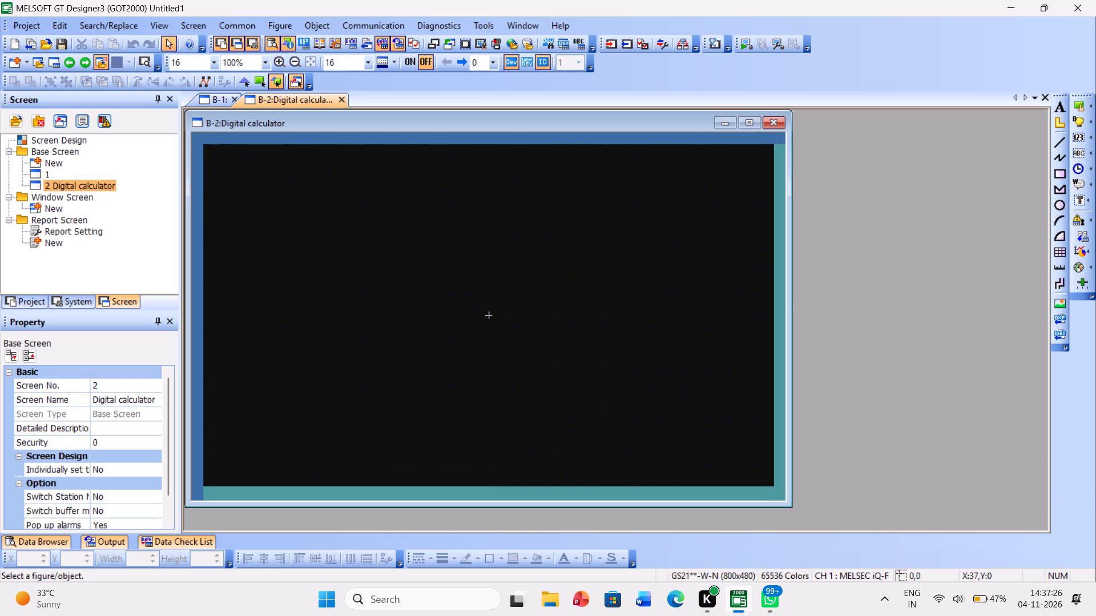
left_click_drag(357, 111, 360, 110)
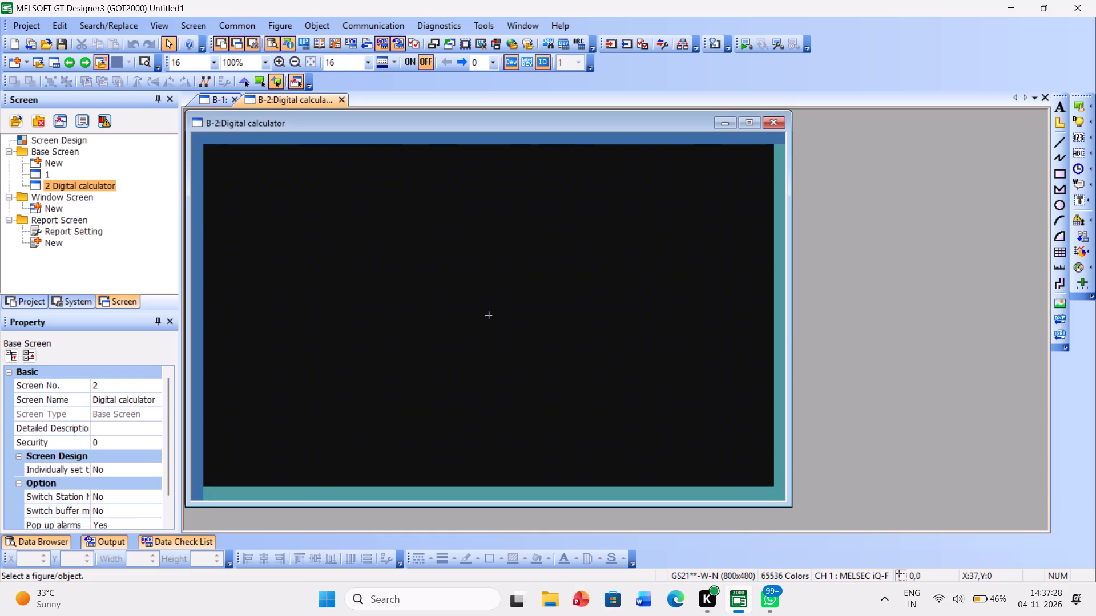
left_click(366, 117)
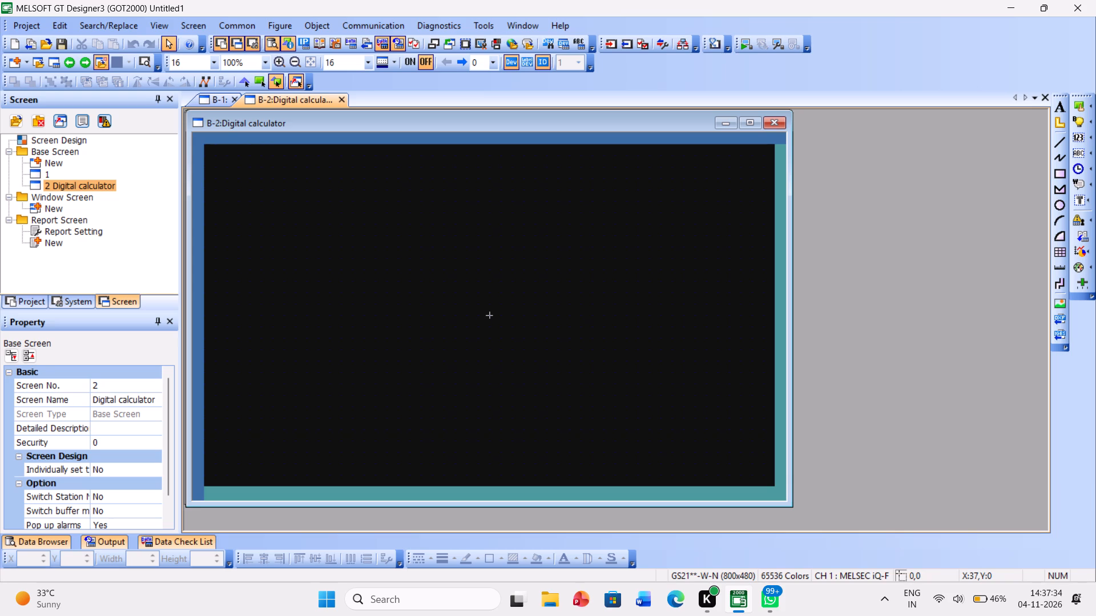
Create base screen number 3 with the screen name "Addition Values".
left_click(37, 161)
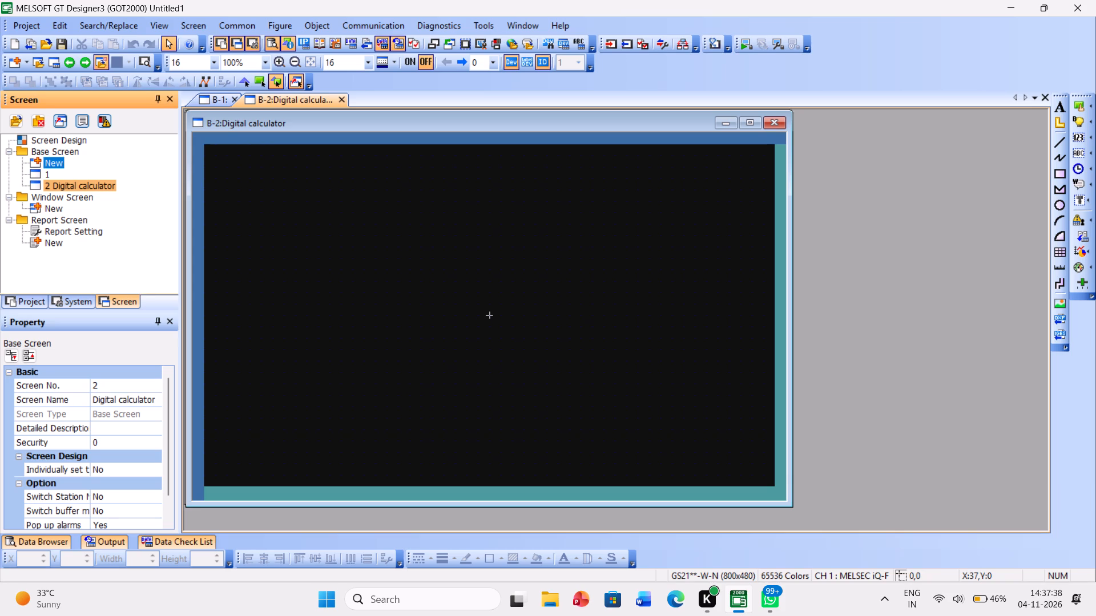
double_click(46, 161)
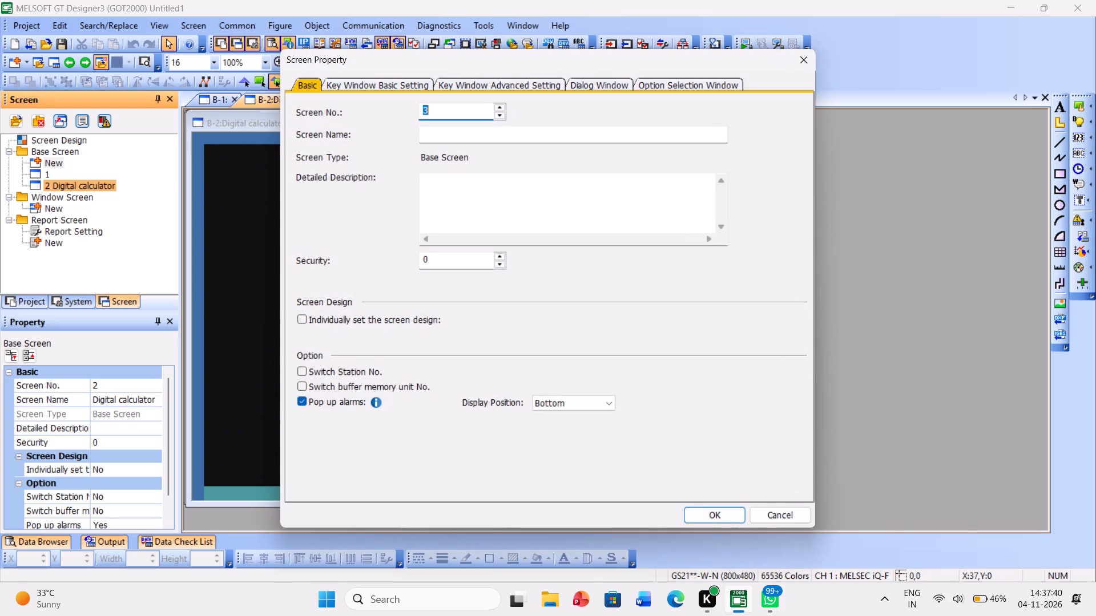
left_click(462, 133)
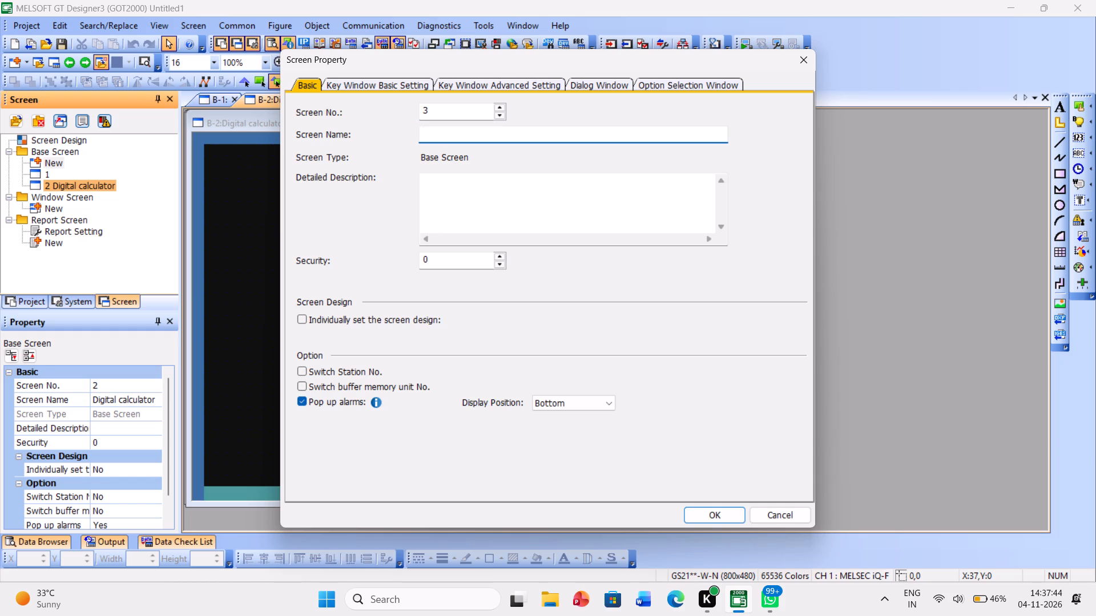
type("Addi")
type("tation")
key("space")
key("BackSpace")
key("BackSpace")
key("BackSpace")
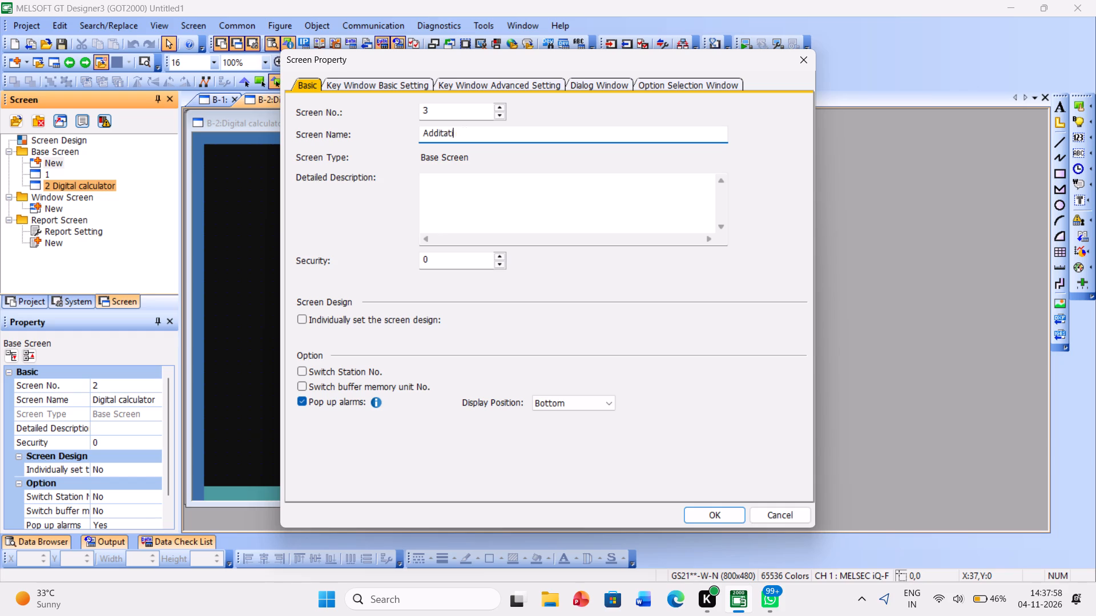
key("BackSpace")
key("BackSpace")
key("BackSpace")
type("ion")
key("space")
key("shift+v")
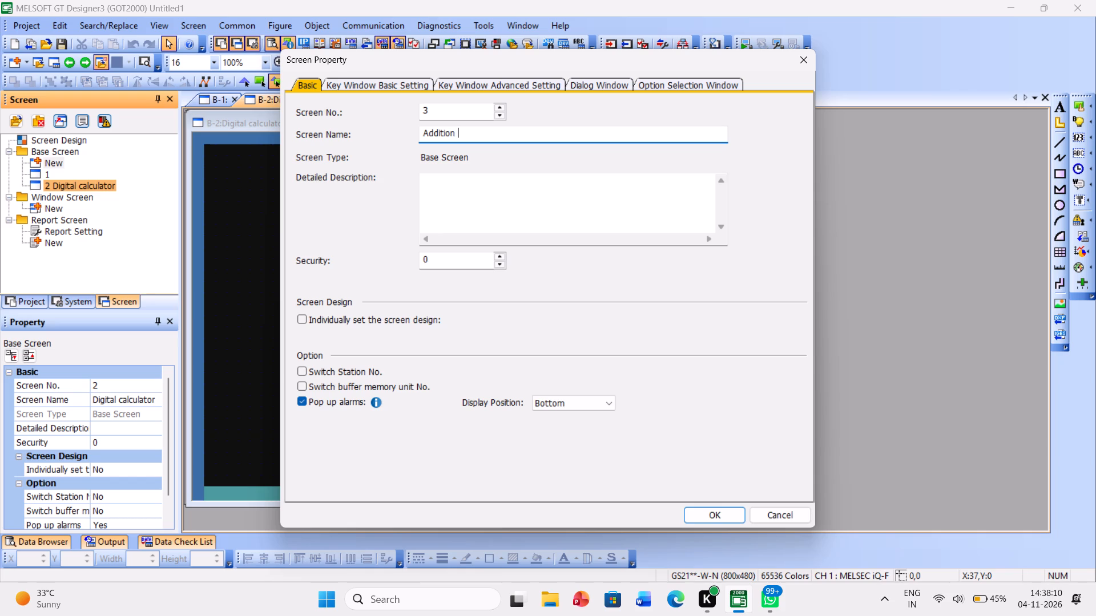
key("a")
type("lues")
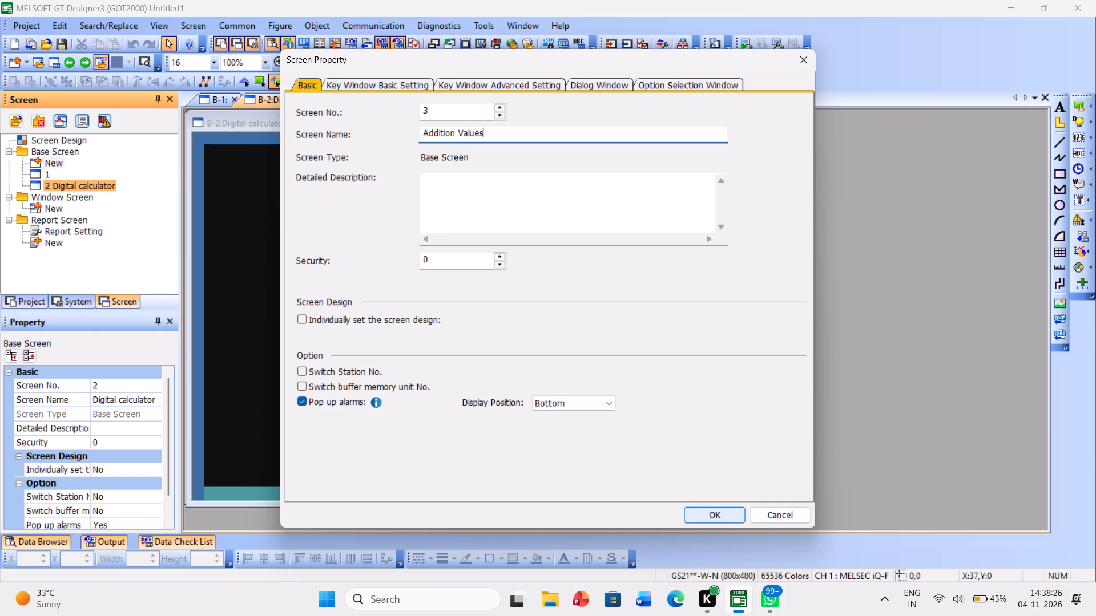
left_click(705, 517)
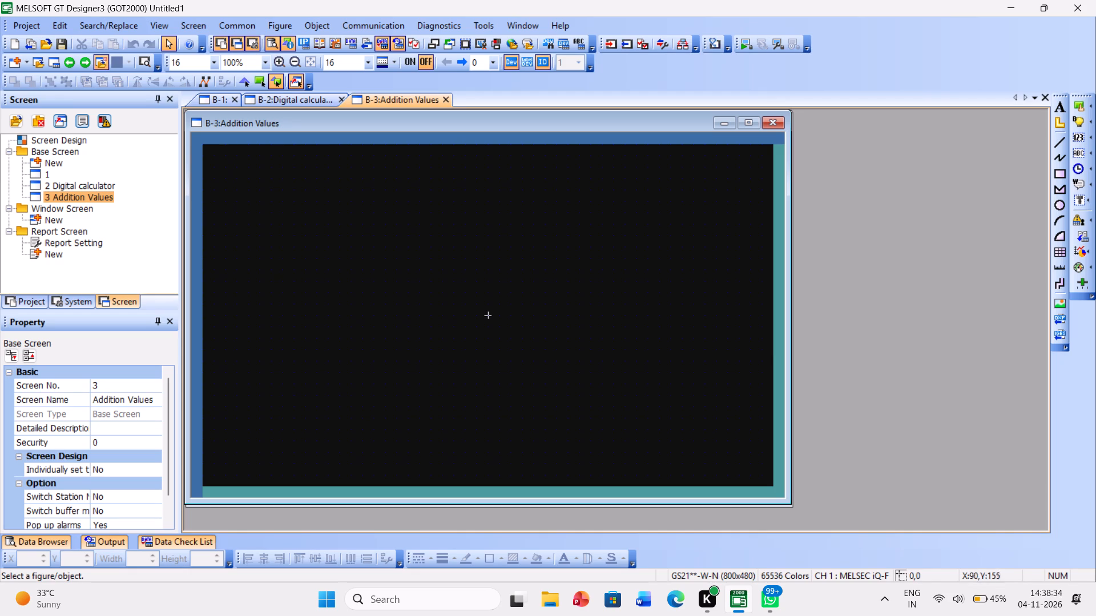
Create base screen number 4 with the screen name "Substraction Values".
double_click(37, 158)
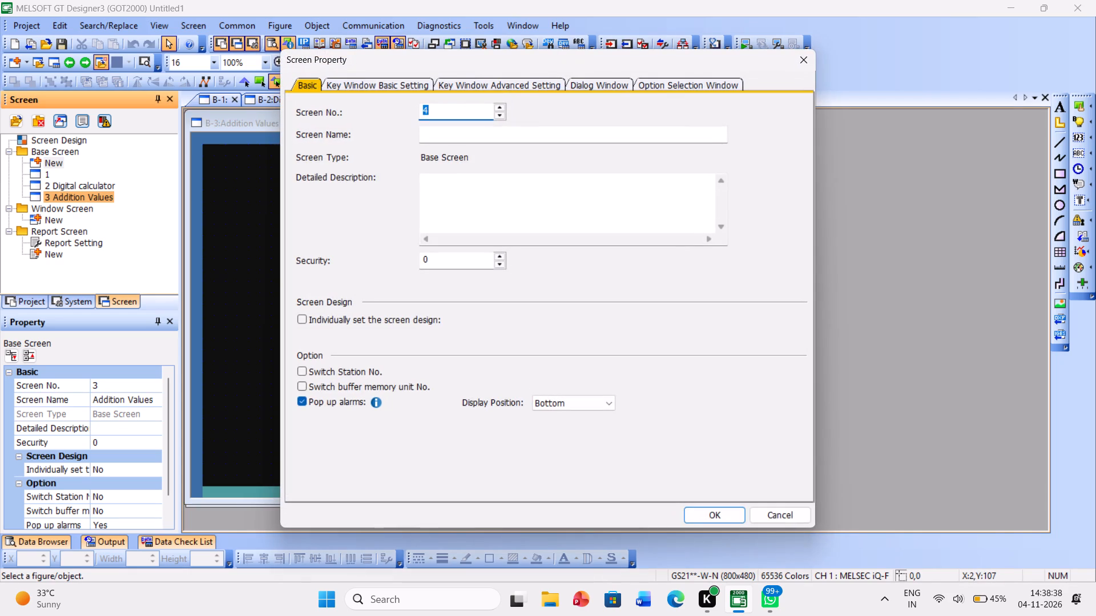
left_click(431, 131)
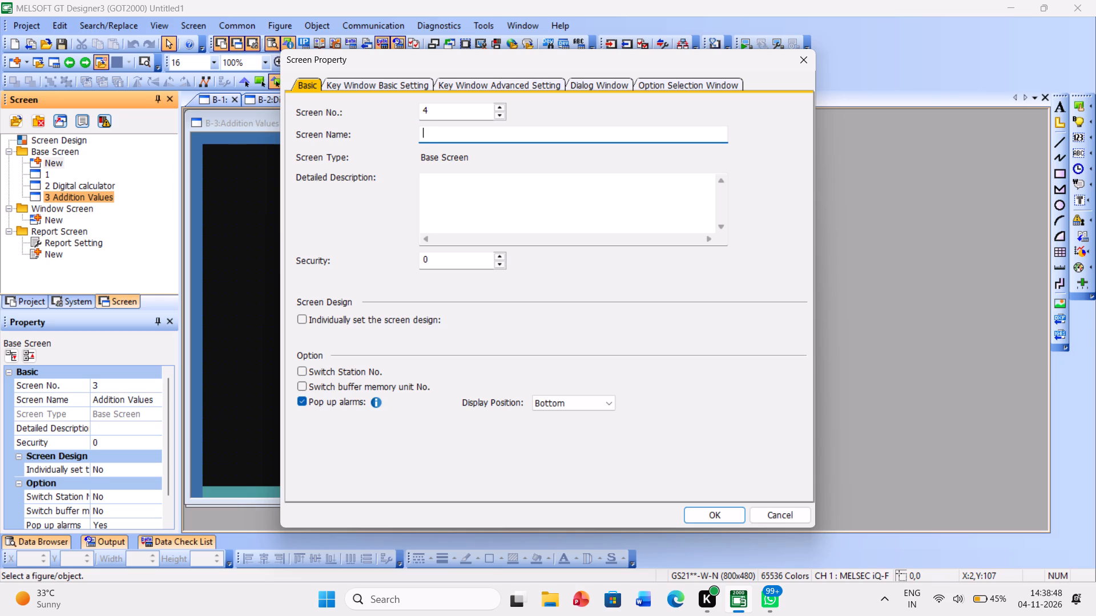
key("shift+s")
key("u")
key("b")
type("straction")
key("space")
key("shift+v")
key("a")
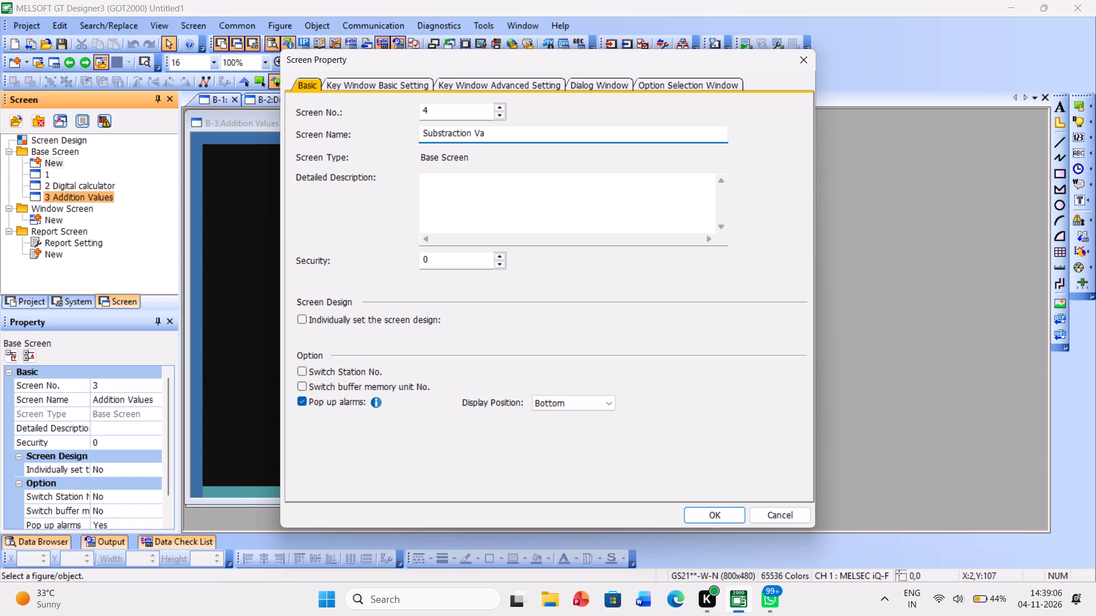
type("lu")
type("es")
left_click(708, 516)
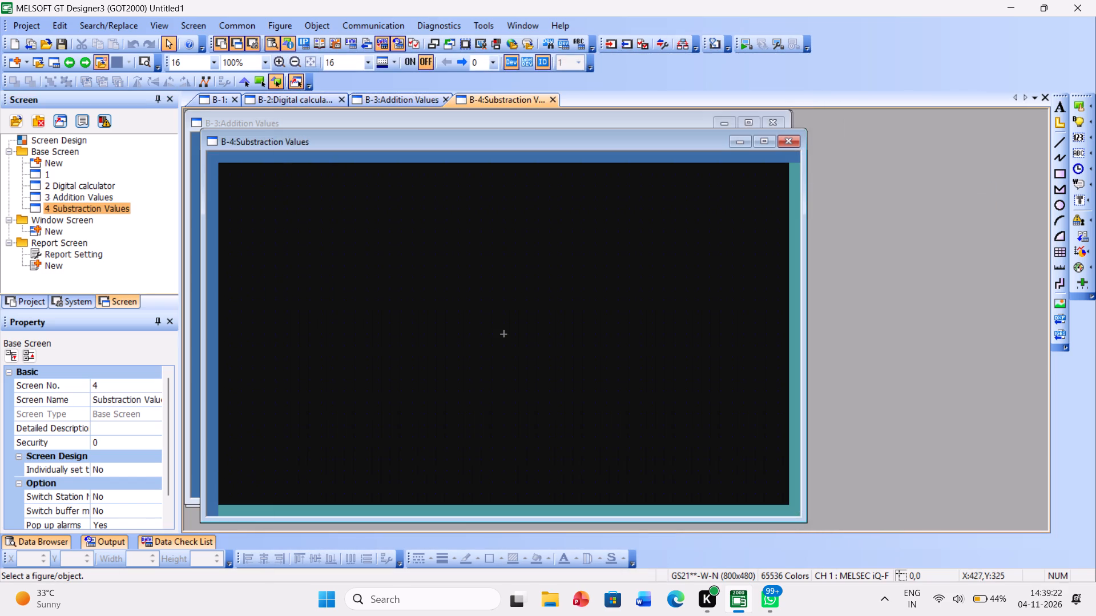
Reposition the Substraction Values screen window so that it covers the Addition Values screen window.
left_click_drag(392, 135, 359, 114)
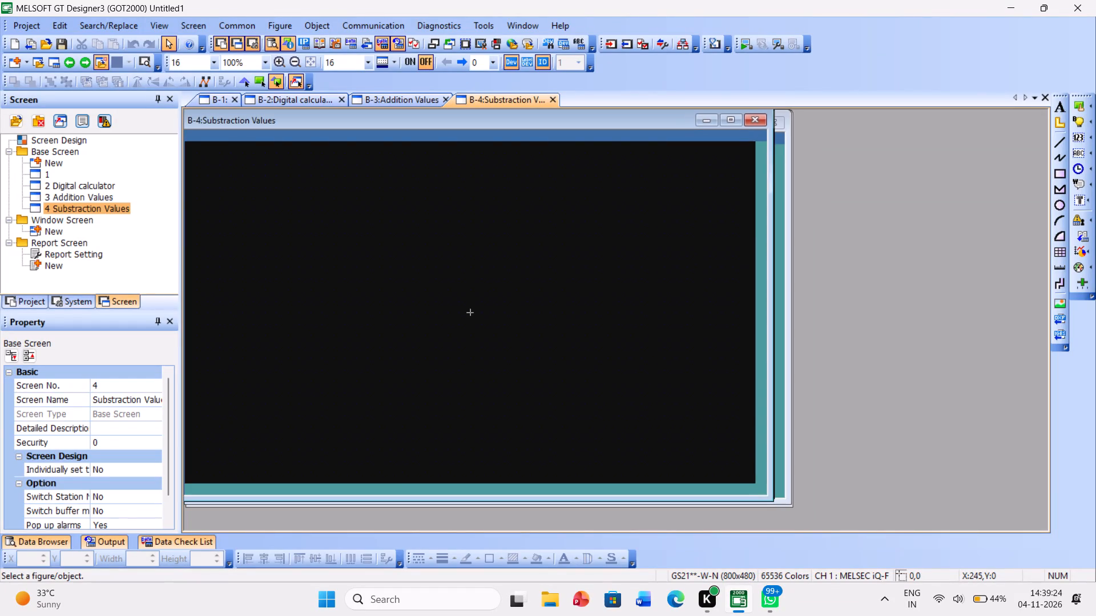
left_click_drag(359, 114, 376, 116)
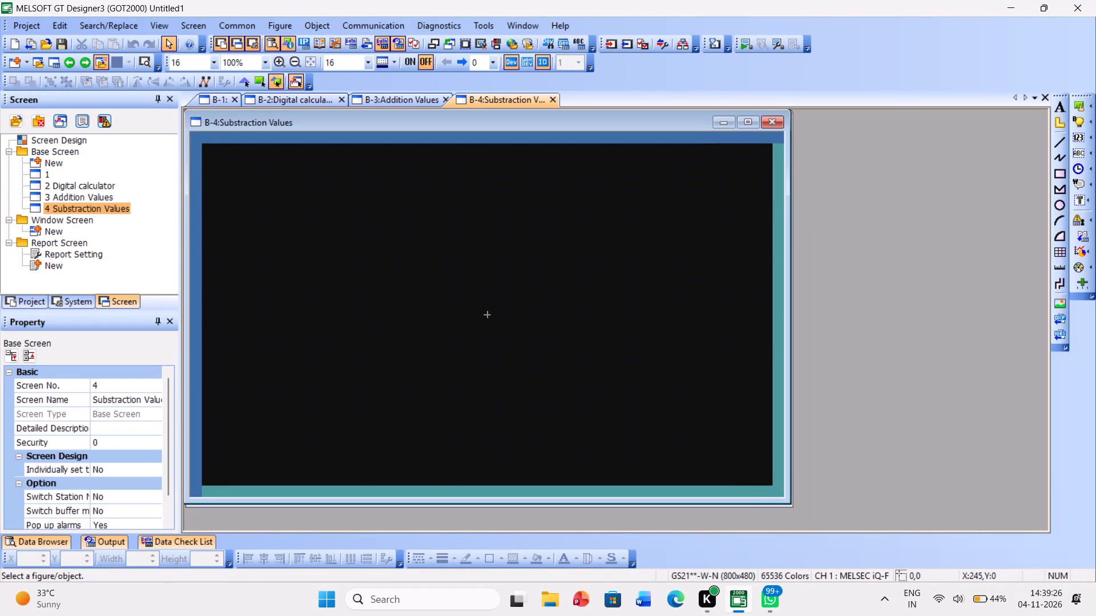
Create base screen number 5 with the screen name "Multiplication Values".
double_click(44, 159)
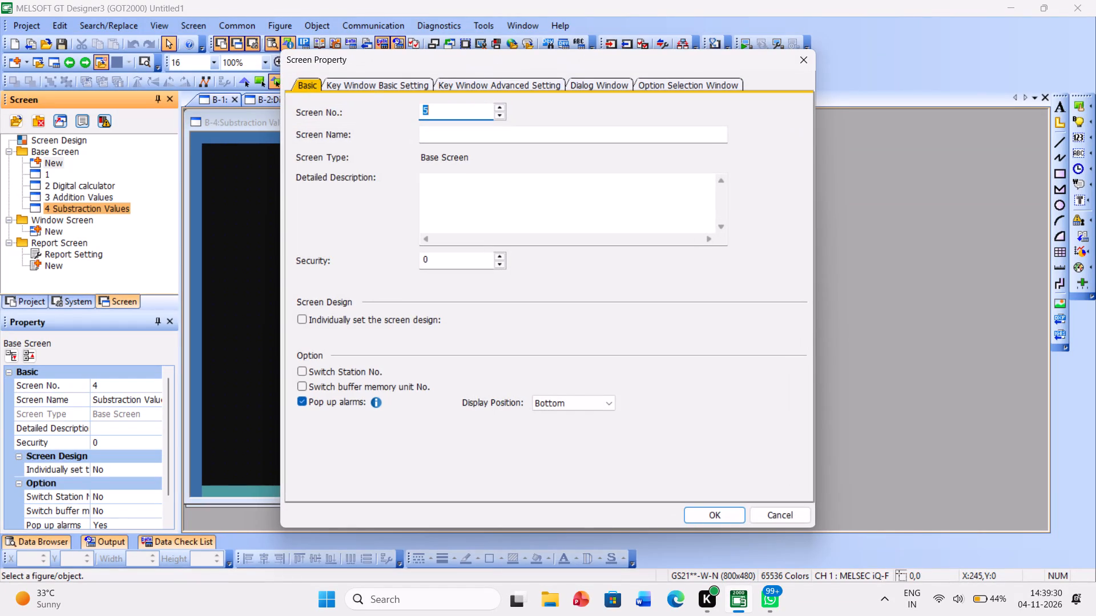
left_click(453, 135)
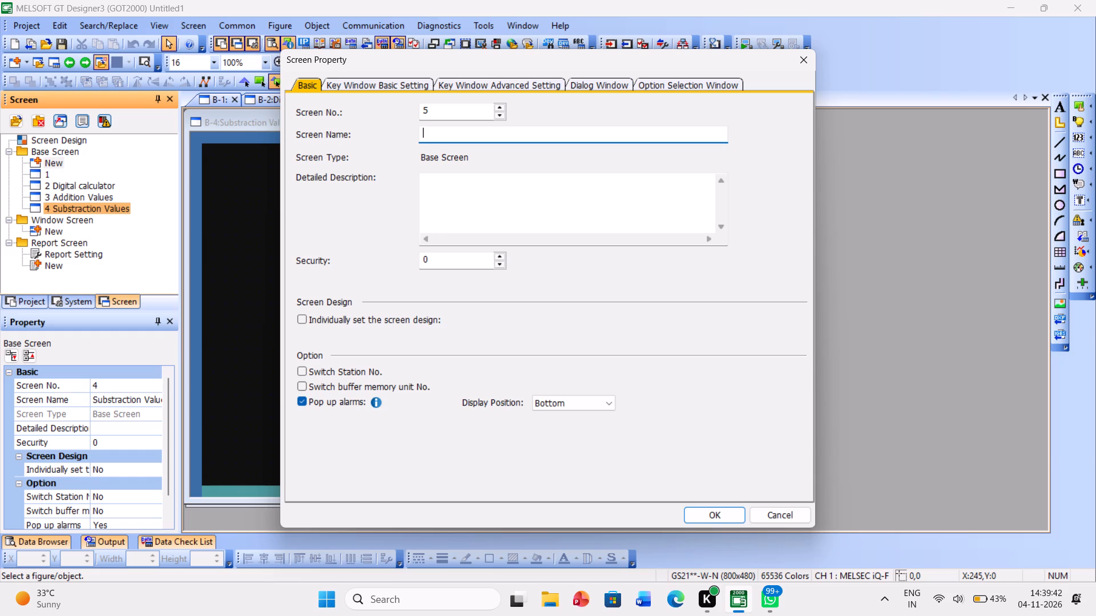
type("Mu")
key("l")
type("tiplication")
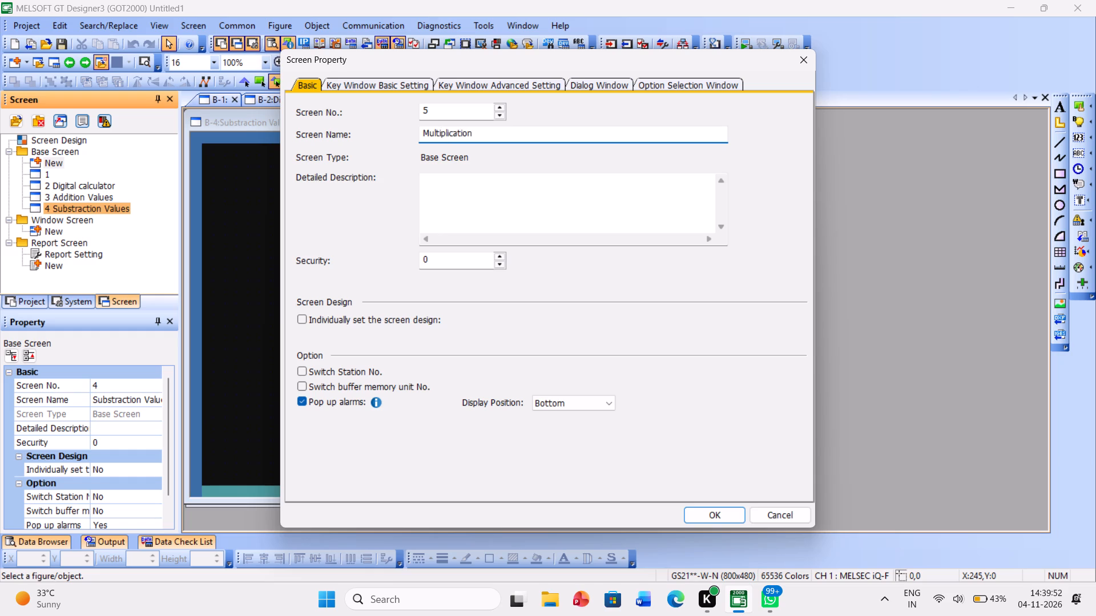
key("space")
type("Va")
type("lues")
left_click(703, 514)
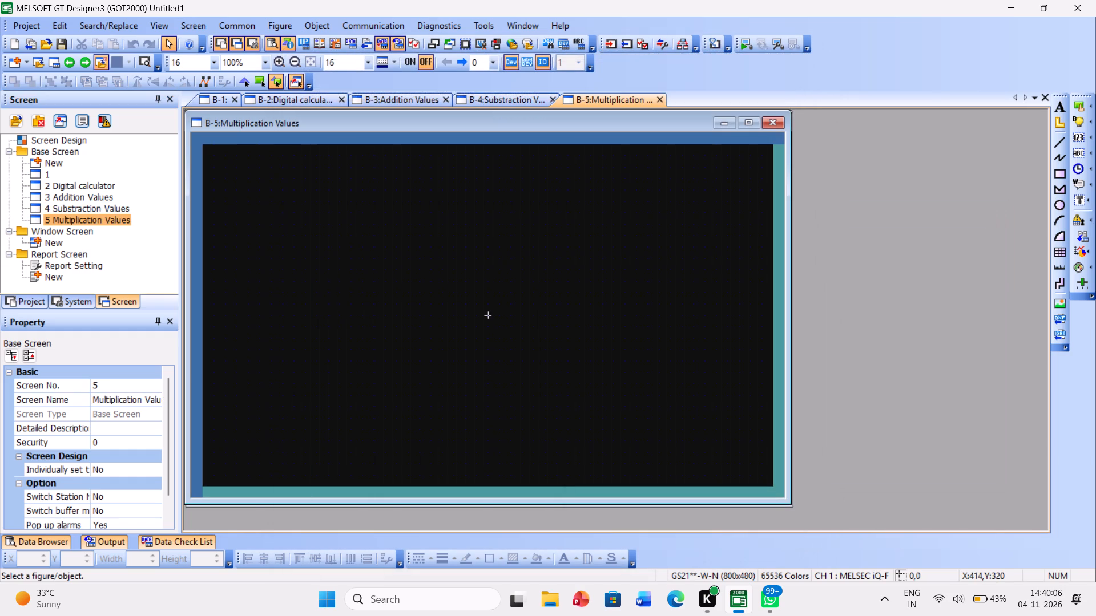
Create base screen number 6 with the screen name "Division Values".
double_click(36, 158)
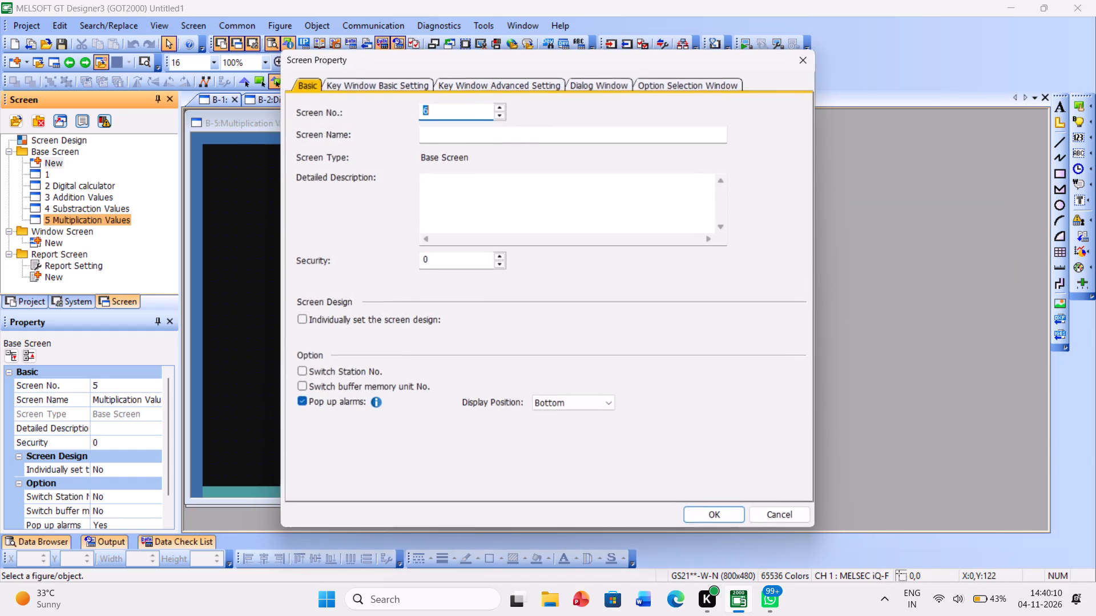
left_click(436, 140)
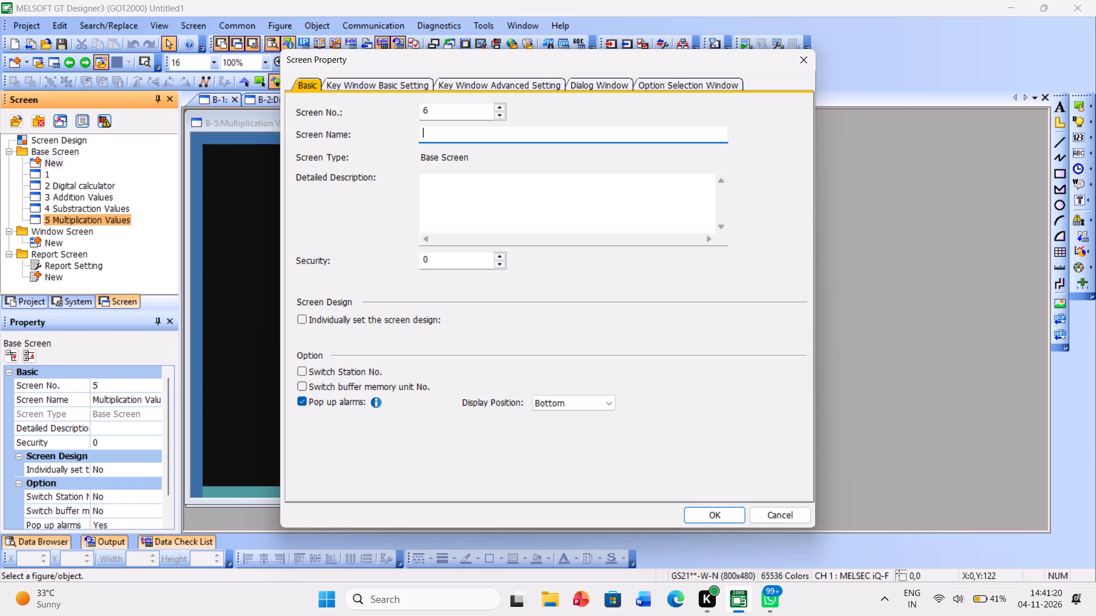
key("shift+d")
type("ivision")
key("space")
key("shift+v")
key("a")
key("l")
type("ues")
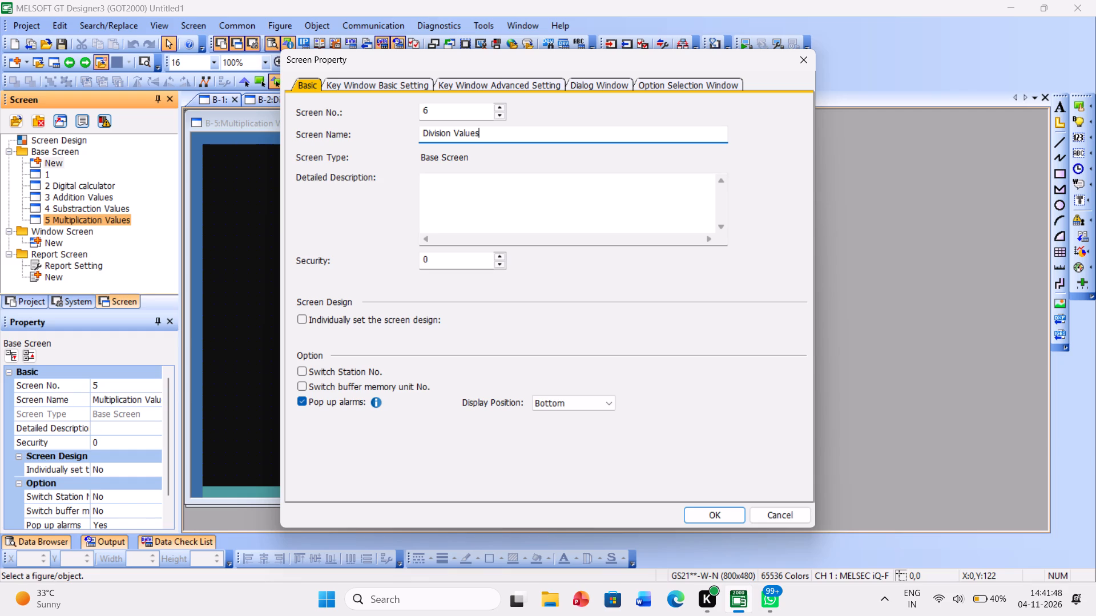
left_click(715, 511)
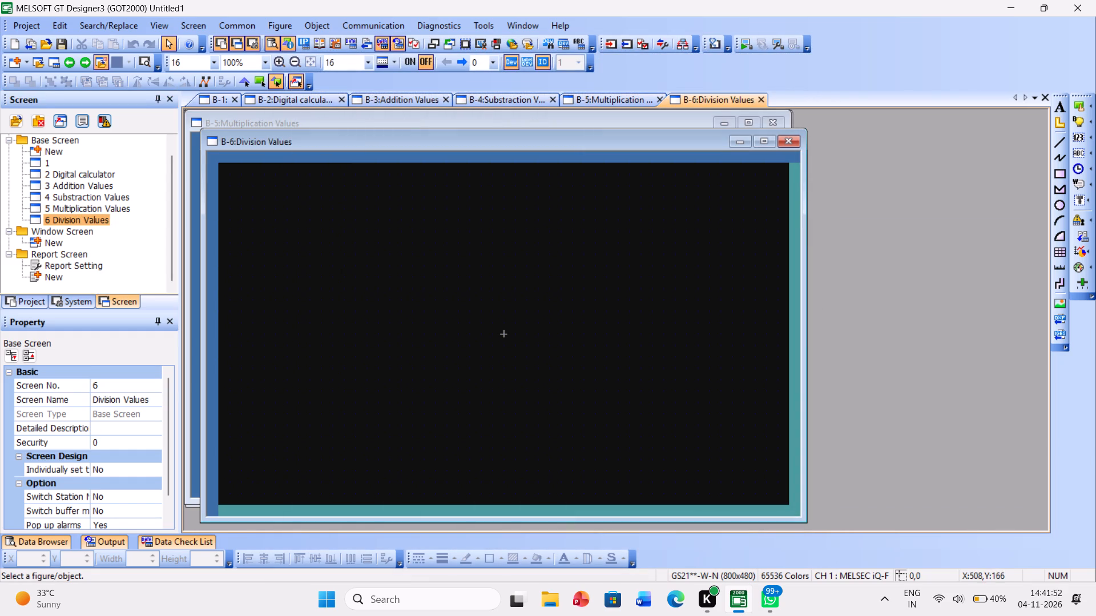
Reposition the Division Values screen window over the Multiplication Values screen window.
left_click_drag(446, 141, 427, 129)
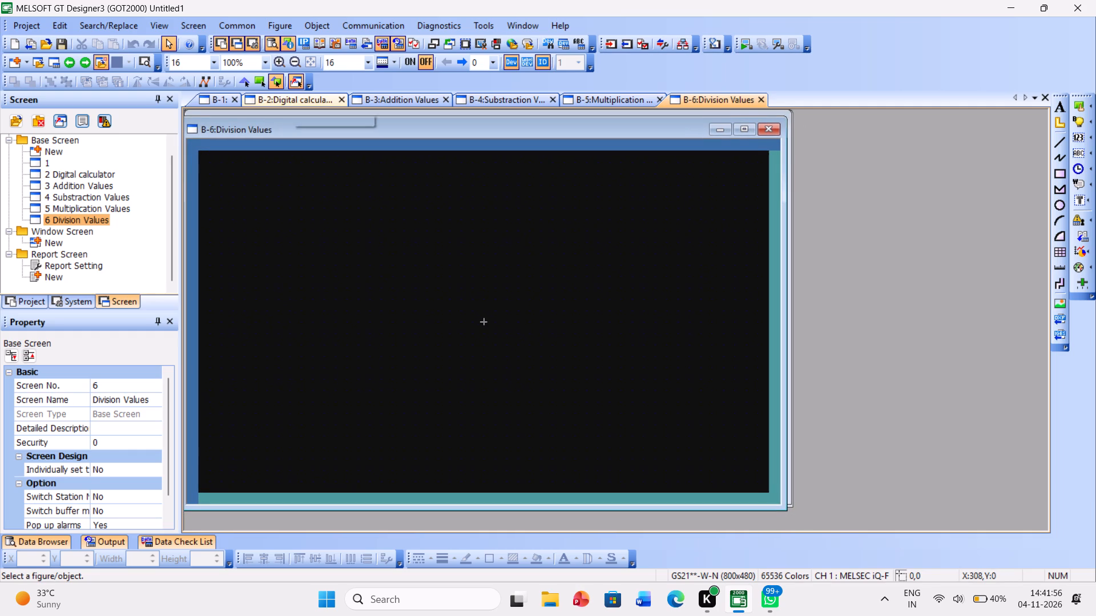
Switch between the open B-1 and Digital calculator base screens, ending on Digital calculator.
left_click(291, 94)
left_click(211, 103)
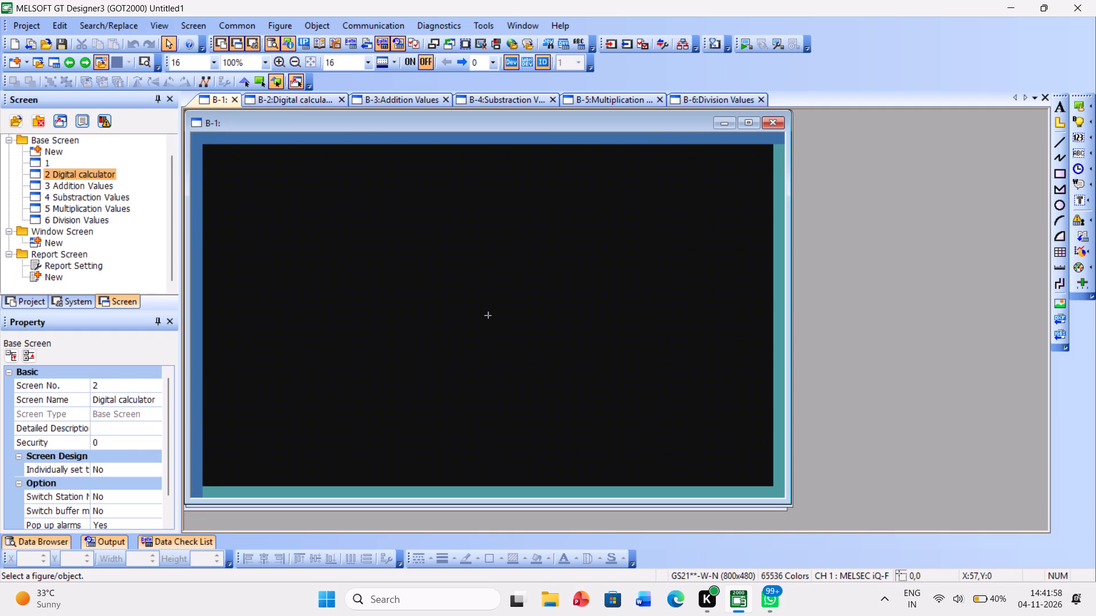
left_click(269, 98)
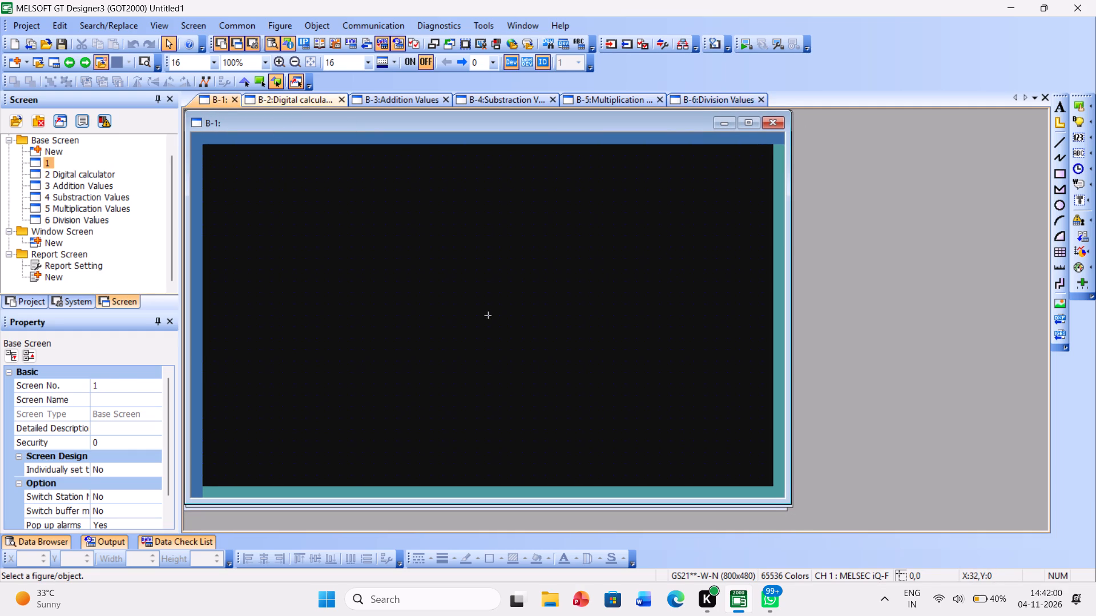
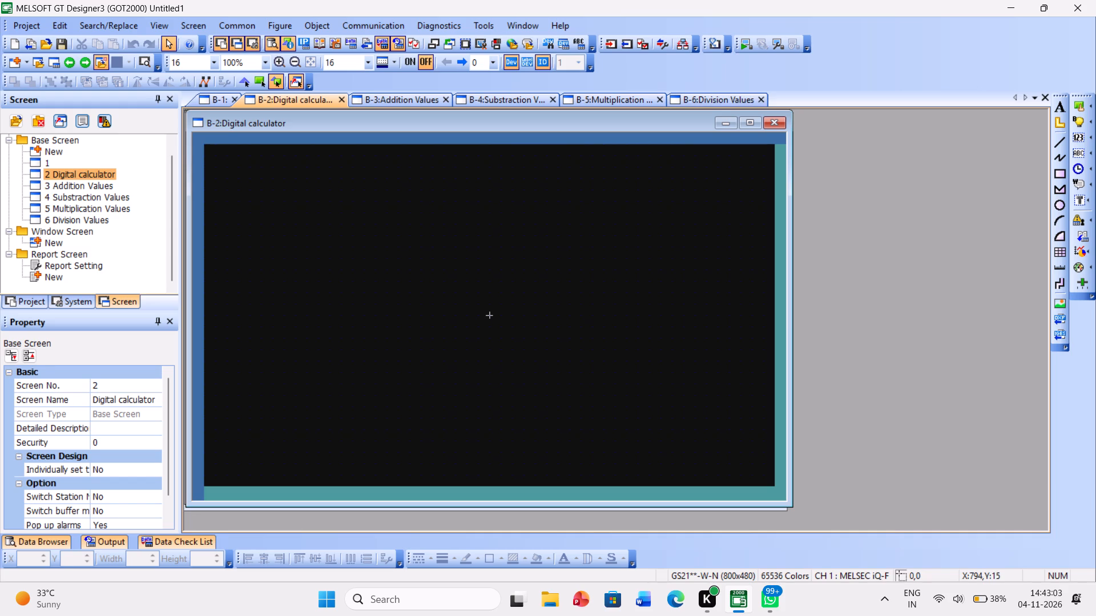
Insert the DIGITAL CALCULATOR JPEG picture with the four operation buttons on base screen 2, at X 0, Y 0.
left_click(1061, 302)
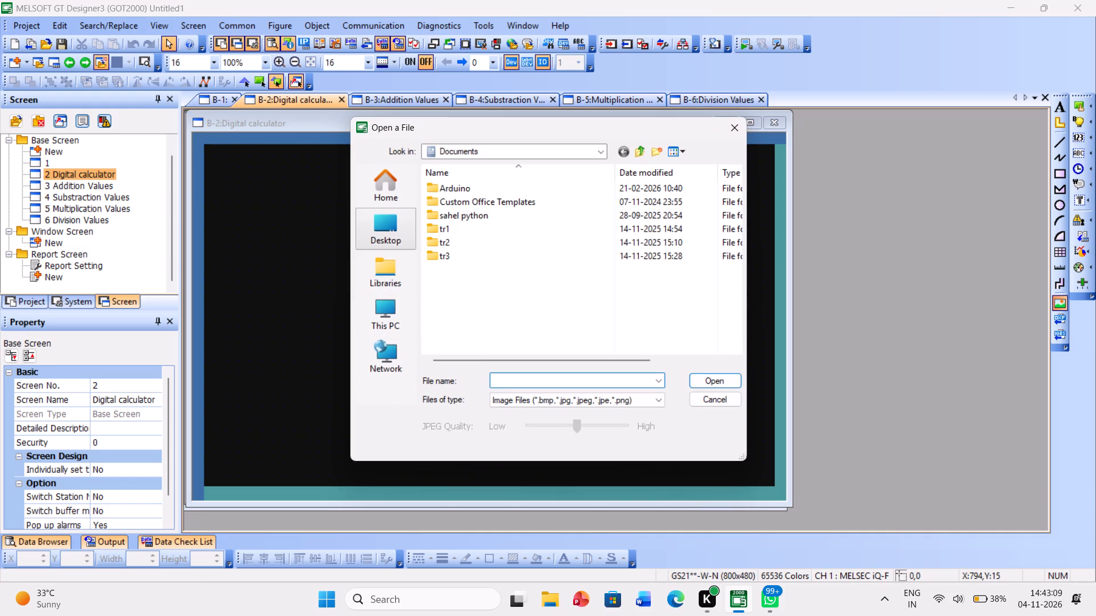
Insert the JPEG "WhatsApp Image 2026-11-04 at 2.39.23 PM" from the Downloads folder on the Digital calculator screen at X 0, Y 0.
double_click(392, 306)
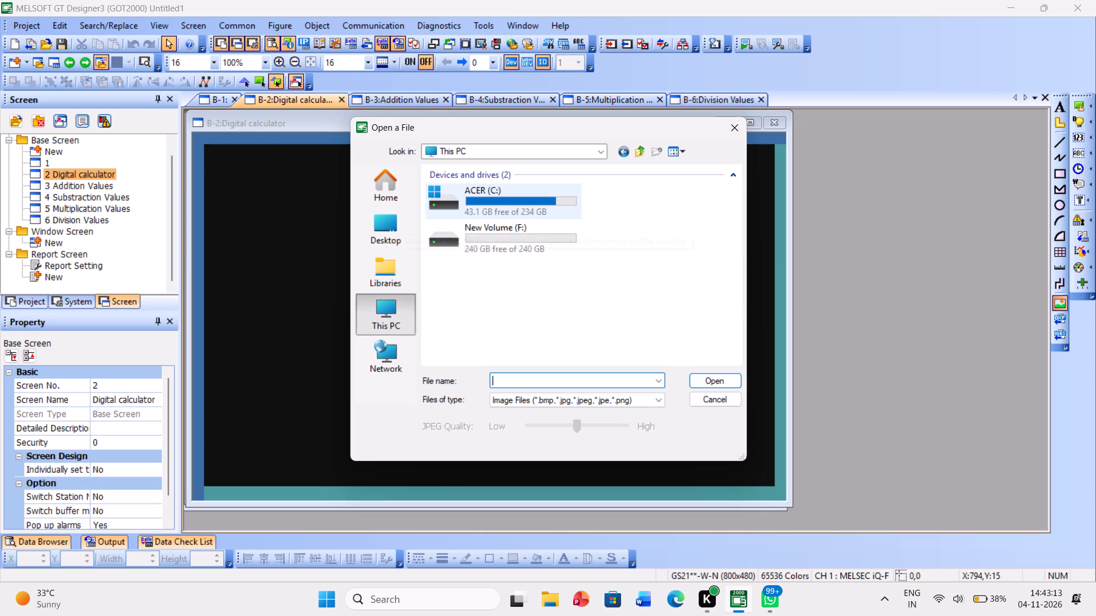
double_click(391, 275)
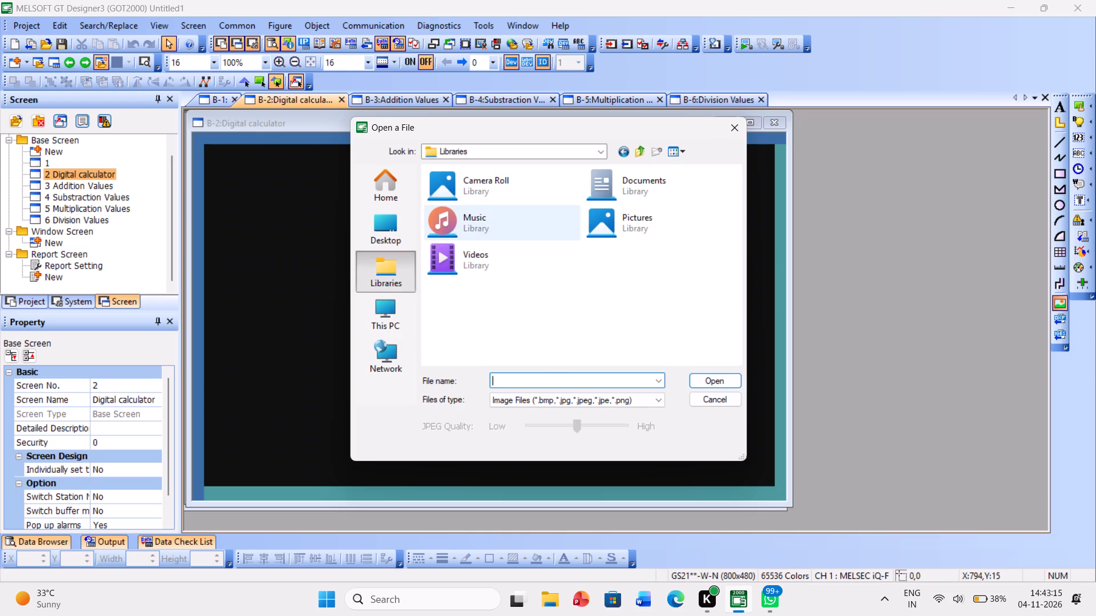
double_click(395, 229)
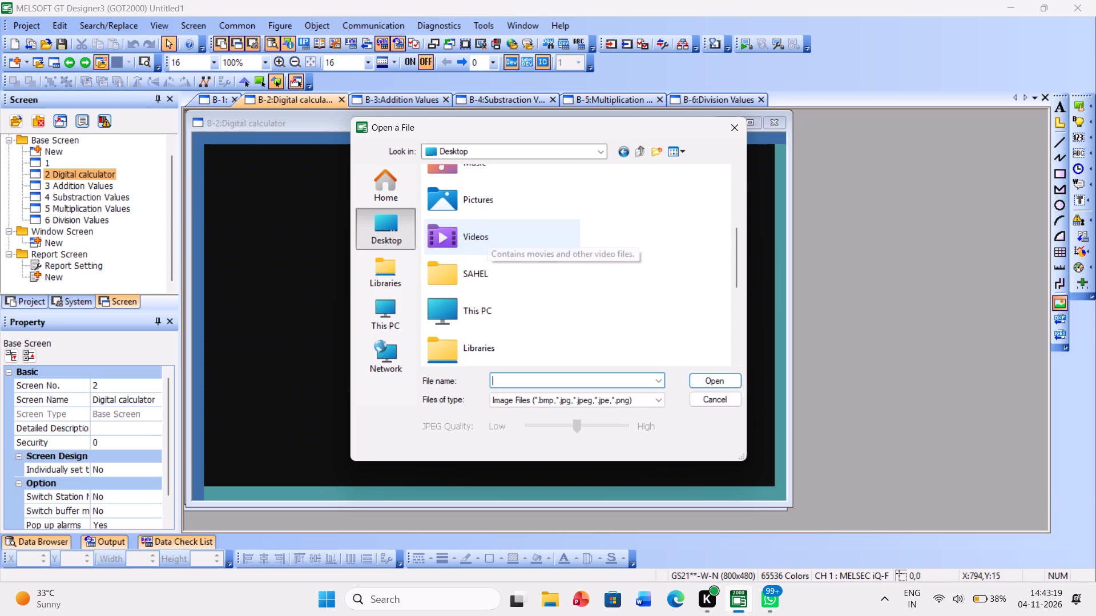
scroll(478, 265, "up", 1)
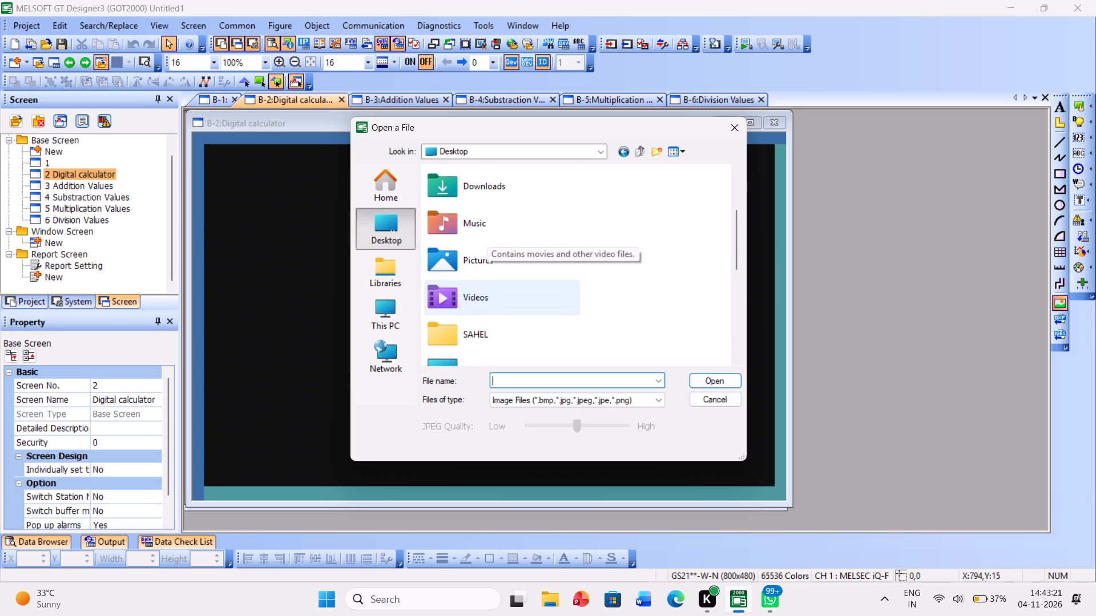
scroll(478, 265, "up", 1)
left_click(474, 252)
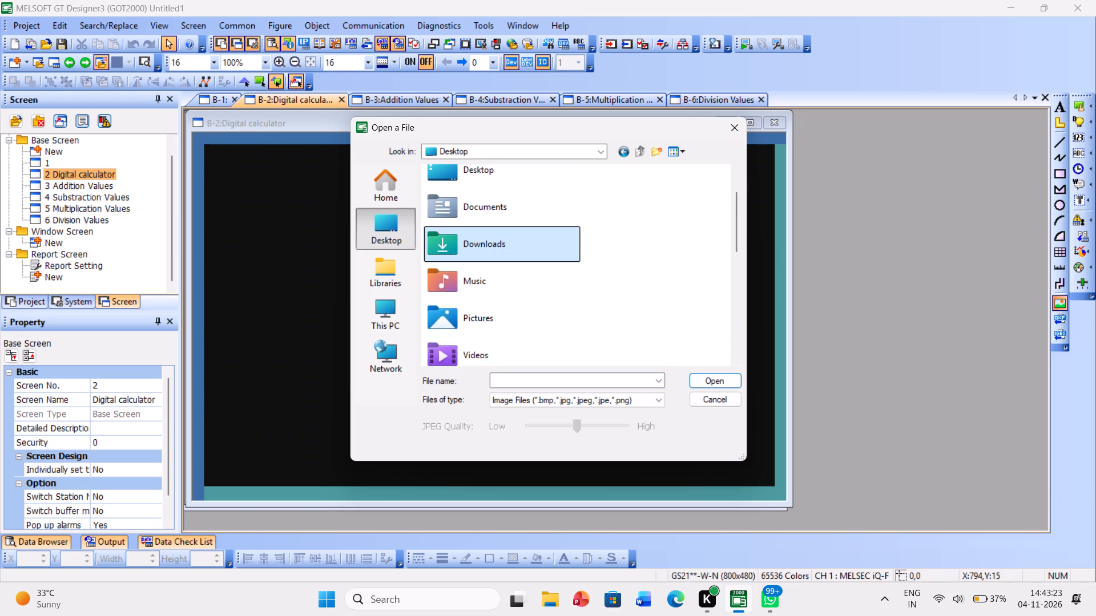
double_click(474, 252)
left_click(474, 252)
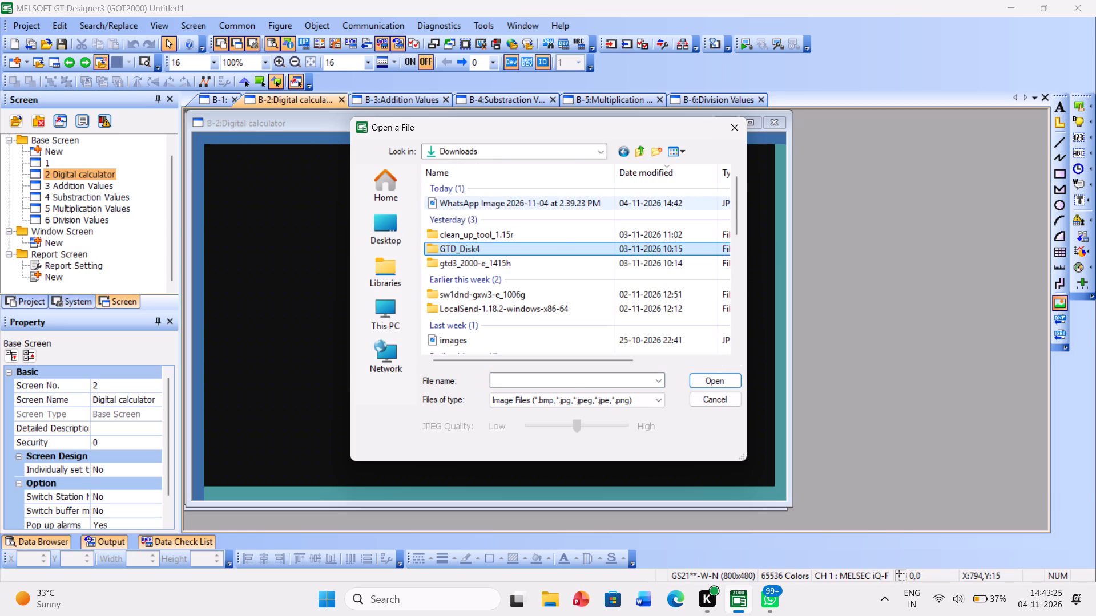
double_click(471, 206)
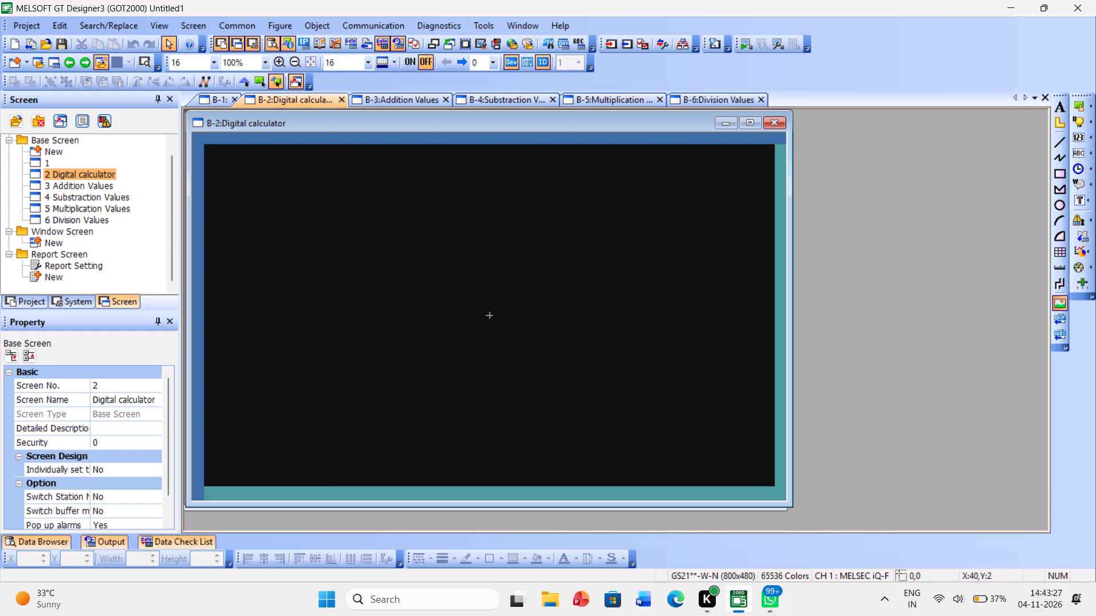
left_click(200, 144)
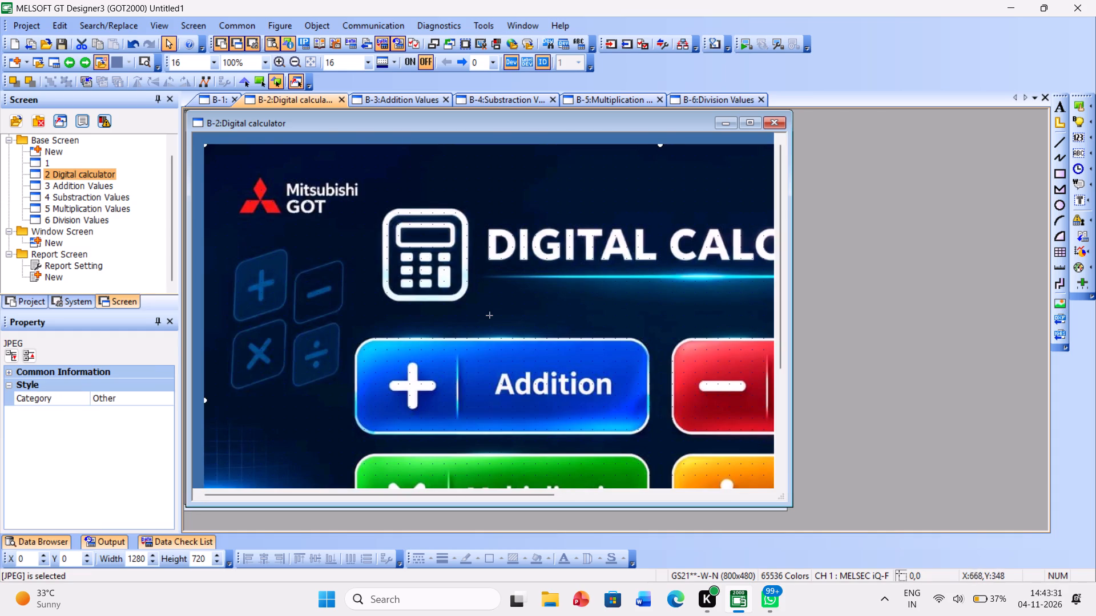
Reposition the Digital calculator screen window so that it partly overlaps the B-1 screen window.
left_click_drag(464, 117, 520, 148)
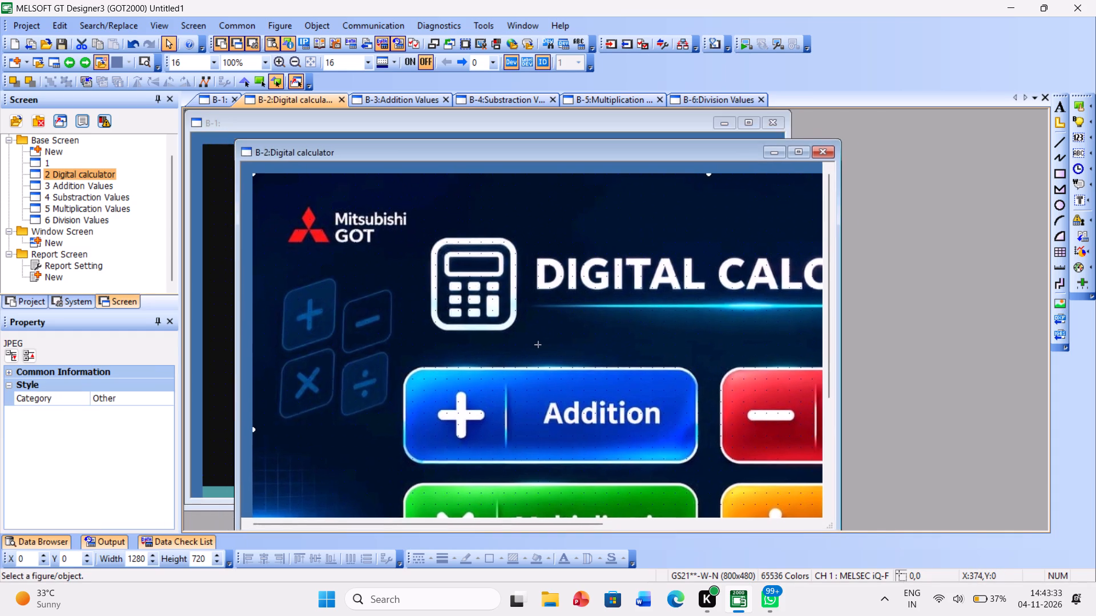
left_click_drag(520, 148, 508, 121)
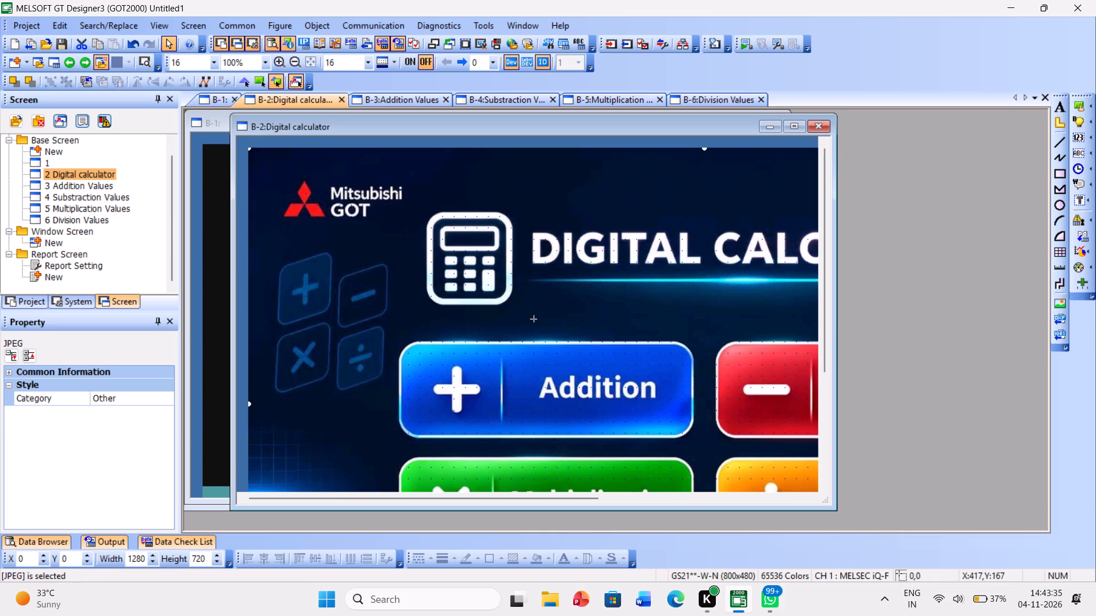
Enlarge the calculator background picture to about 1377 wide by 849 high, keeping its origin at X 0, Y 0.
scroll(545, 270, "down", 4, "ctrl")
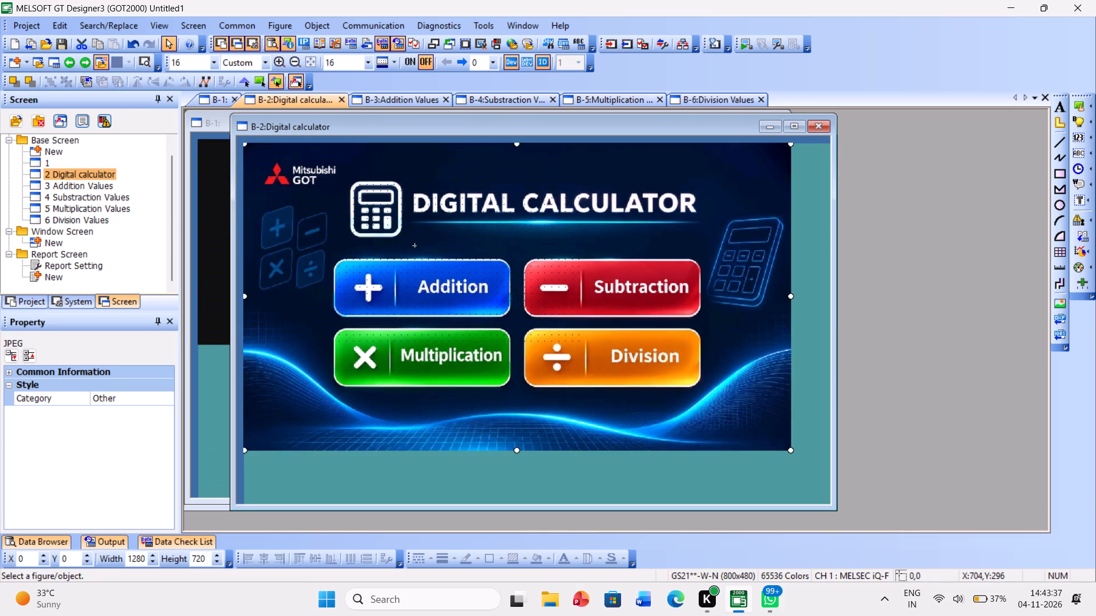
scroll(545, 270, "down", 2, "ctrl")
scroll(545, 270, "up", 2, "ctrl")
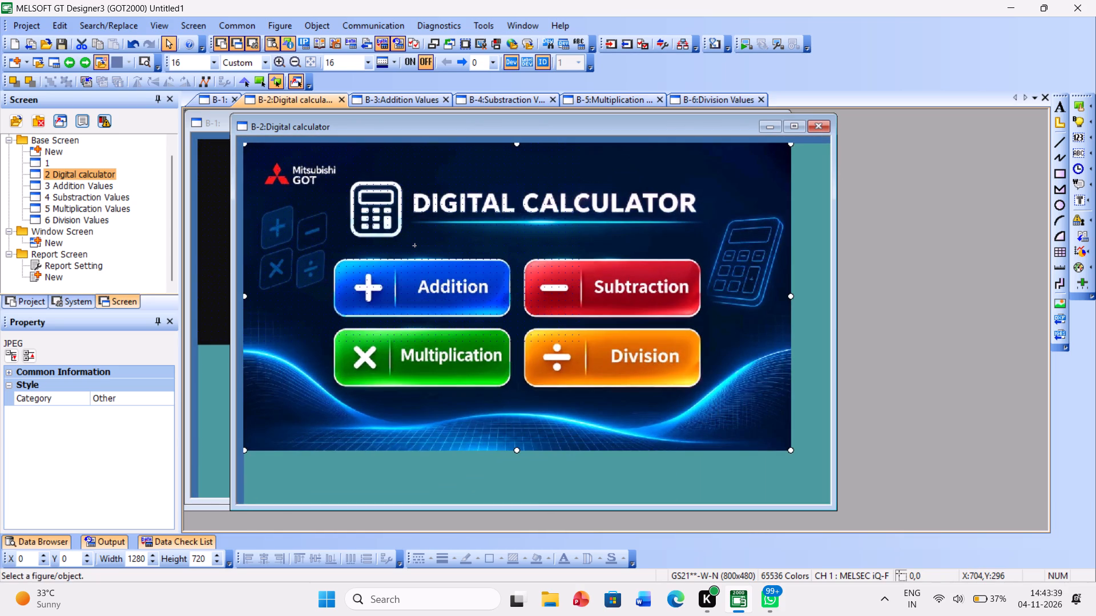
scroll(545, 270, "up", 1, "ctrl")
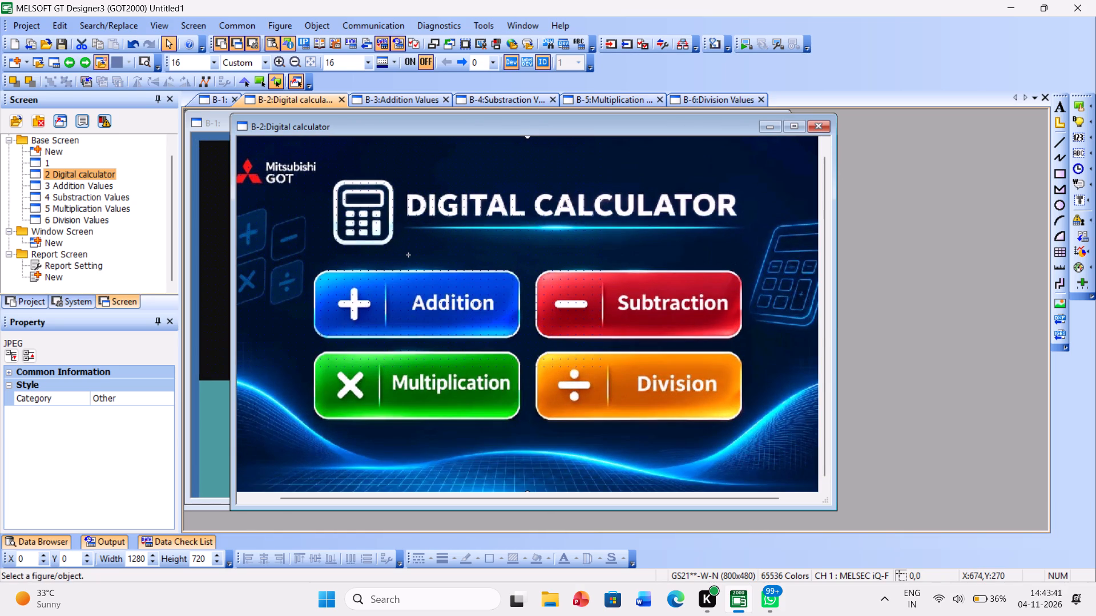
left_click_drag(451, 123, 465, 161)
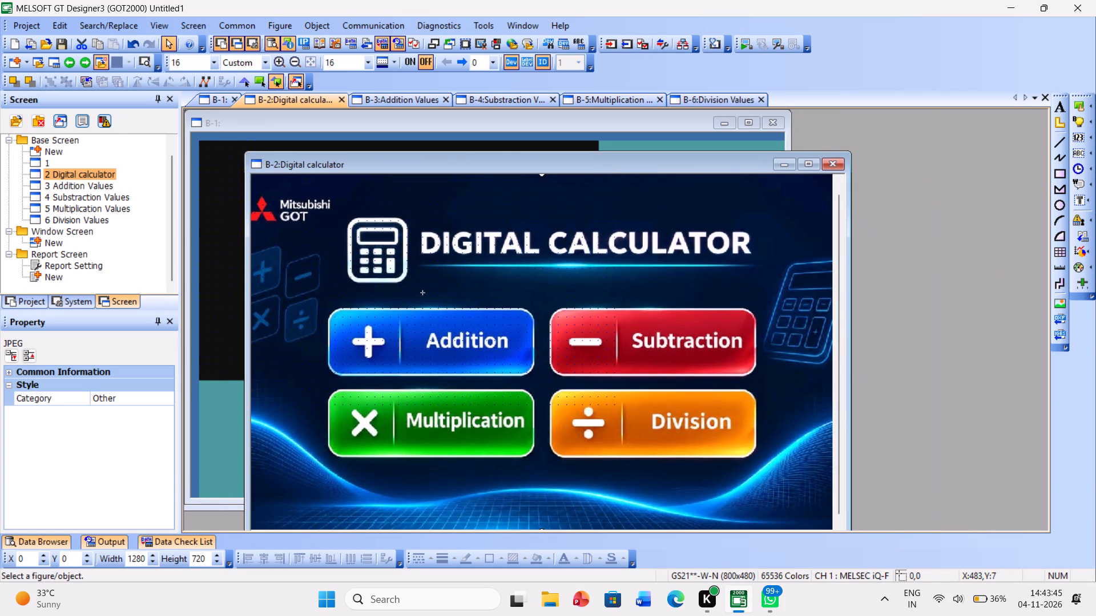
left_click_drag(465, 161, 420, 122)
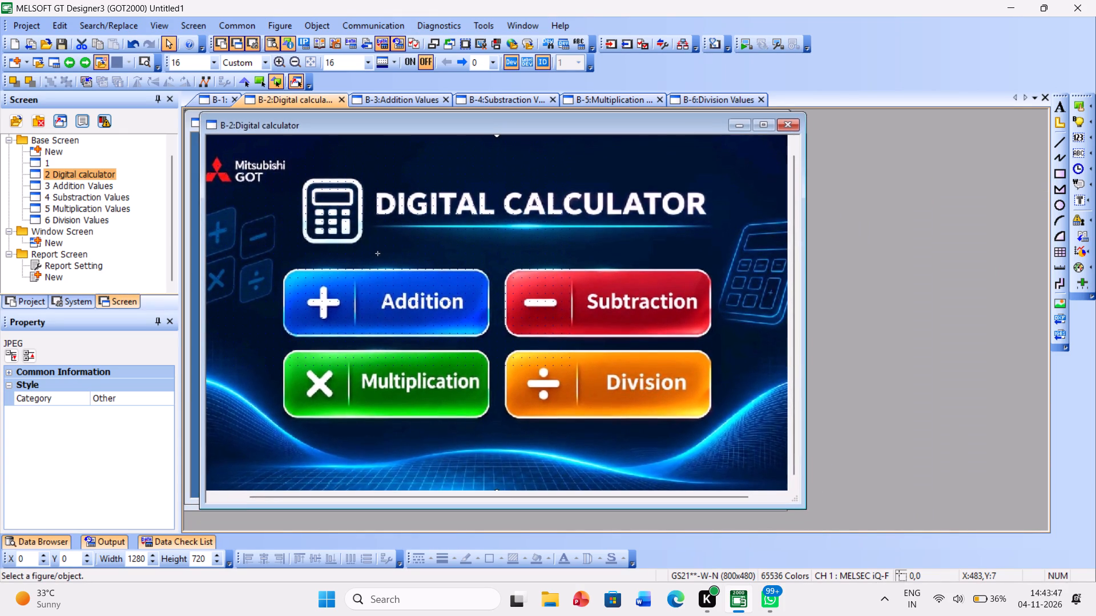
left_click_drag(420, 122, 420, 121)
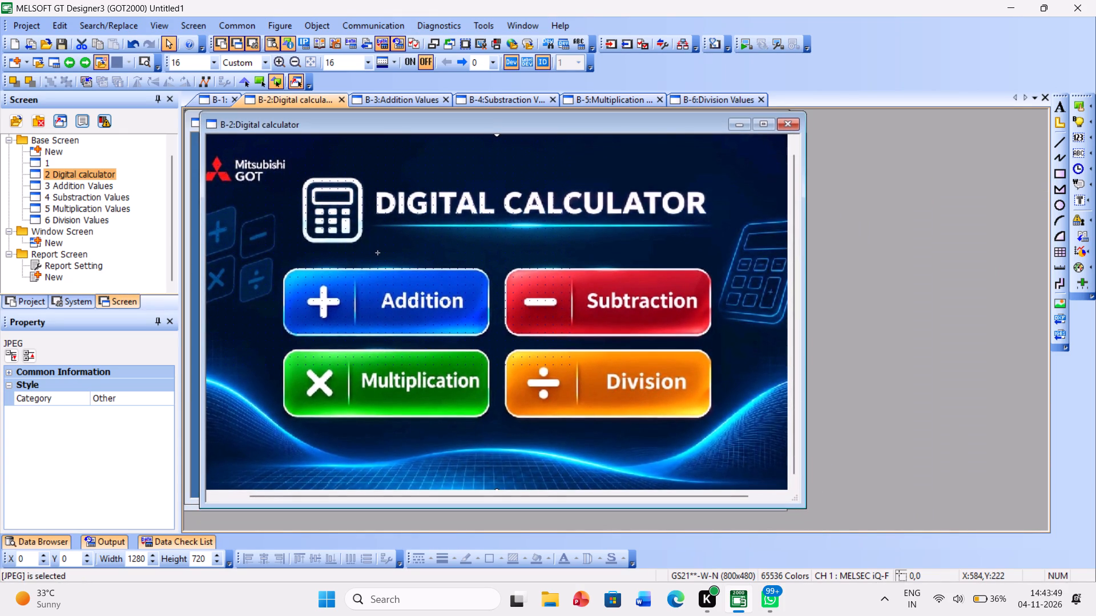
scroll(469, 243, "down", 1, "ctrl")
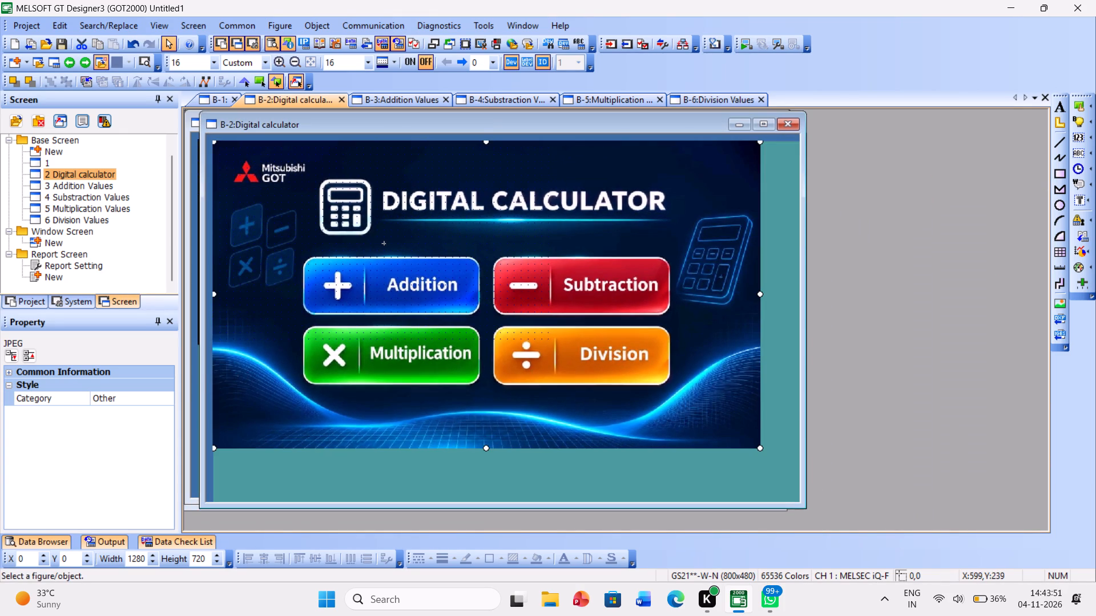
scroll(469, 243, "up", 1, "ctrl")
scroll(469, 243, "down", 1, "ctrl")
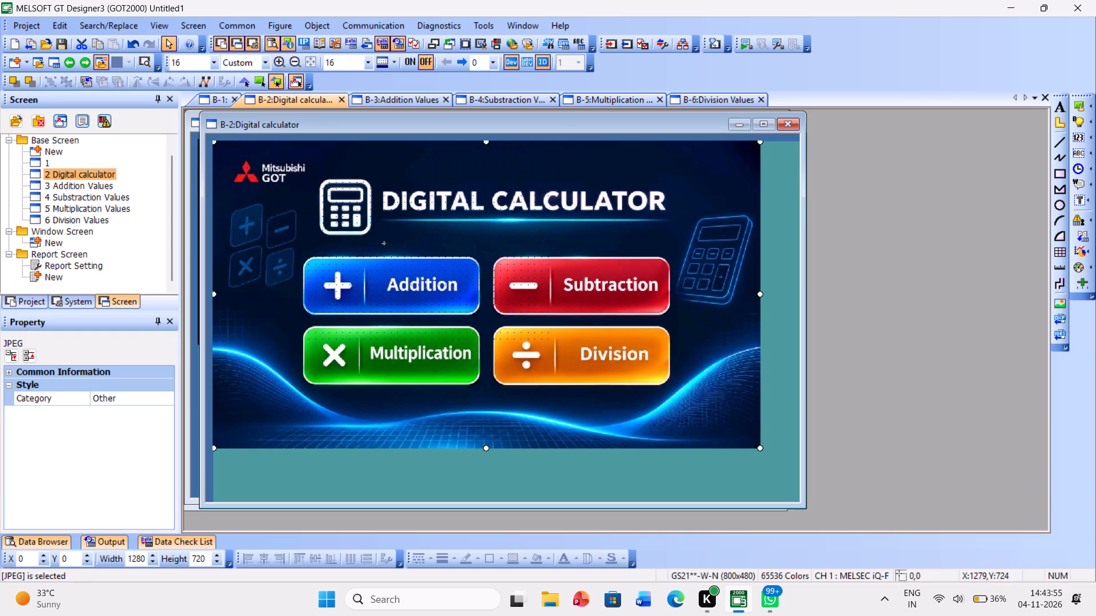
left_click_drag(760, 448, 799, 486)
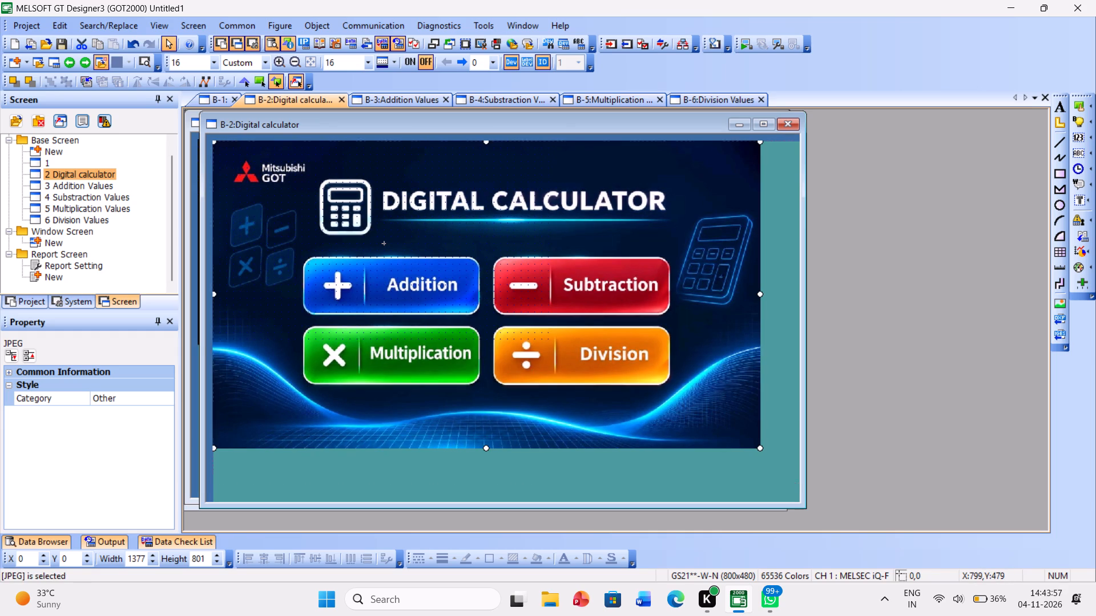
left_click_drag(799, 486, 799, 501)
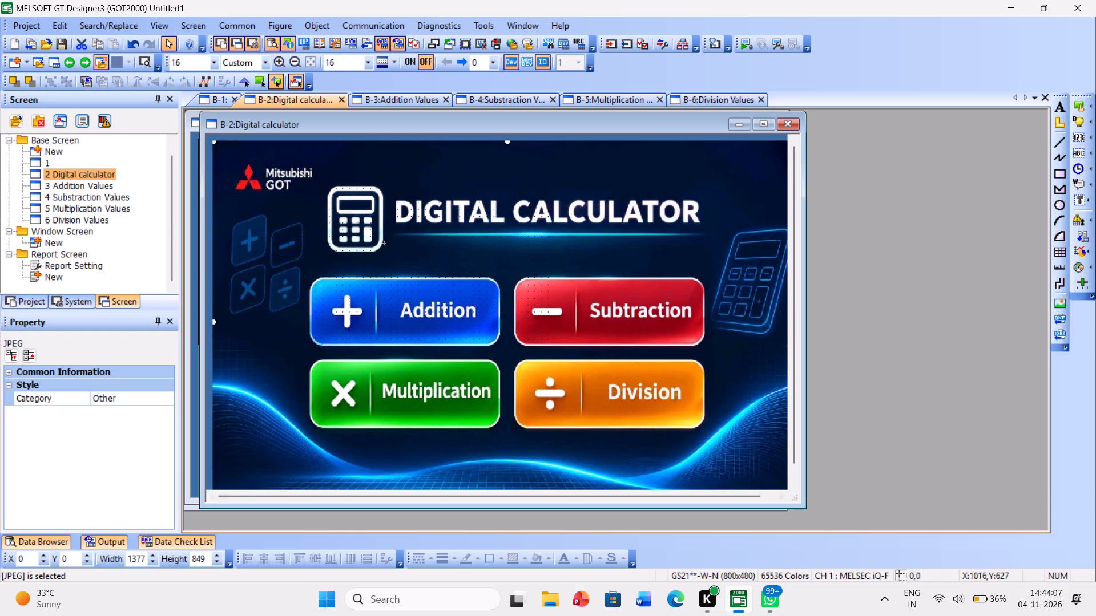
Draw a Switch object over the picture's Addition button, about 449 by 161 at X 224, Y 320.
left_click_drag(535, 126, 602, 144)
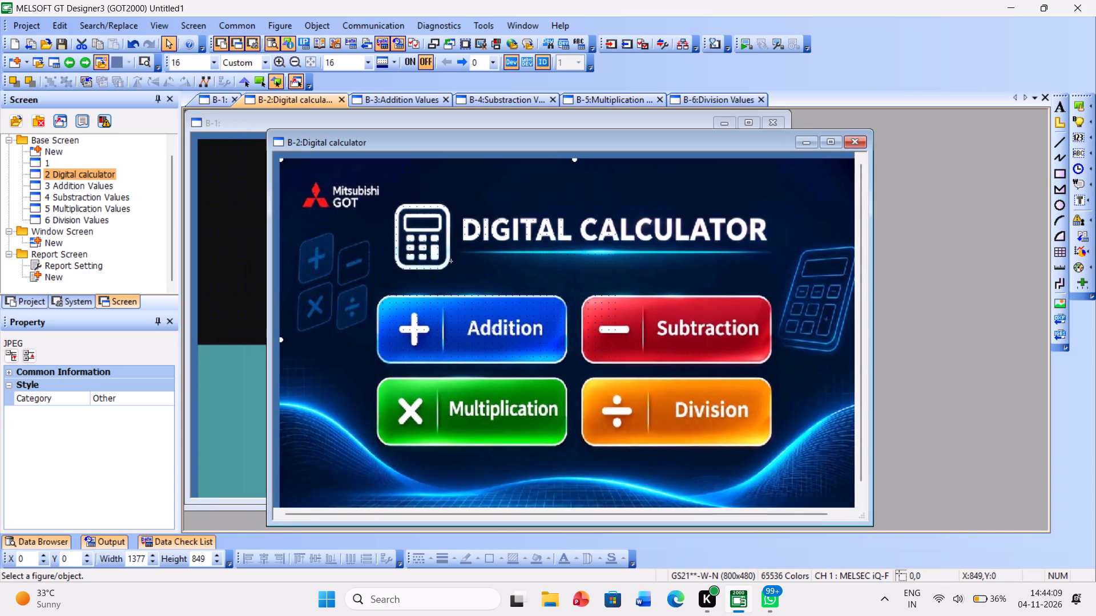
left_click_drag(602, 144, 600, 143)
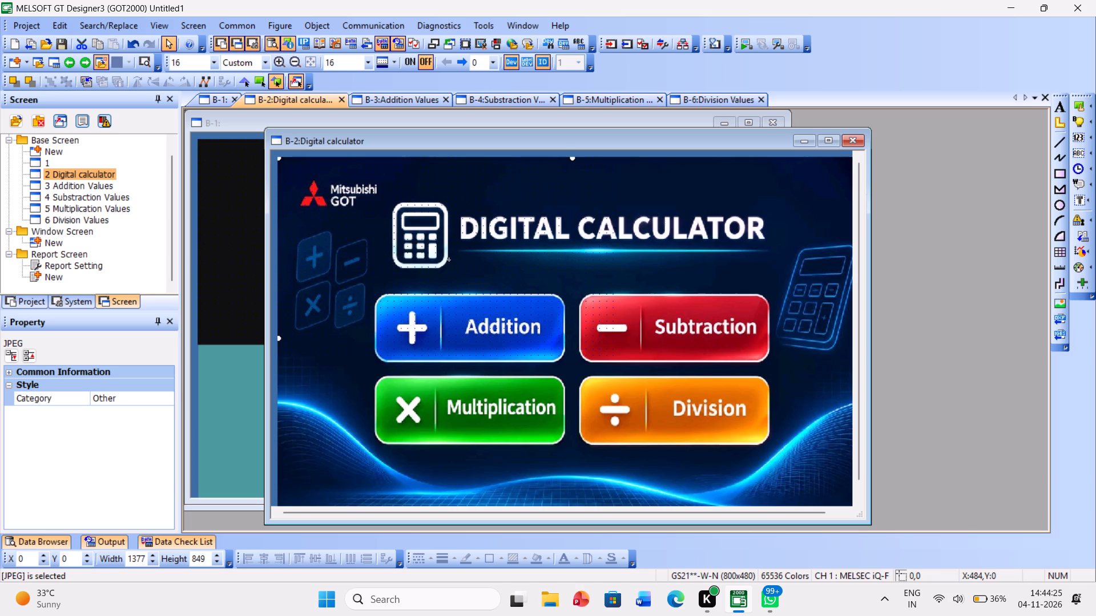
left_click_drag(467, 139, 417, 124)
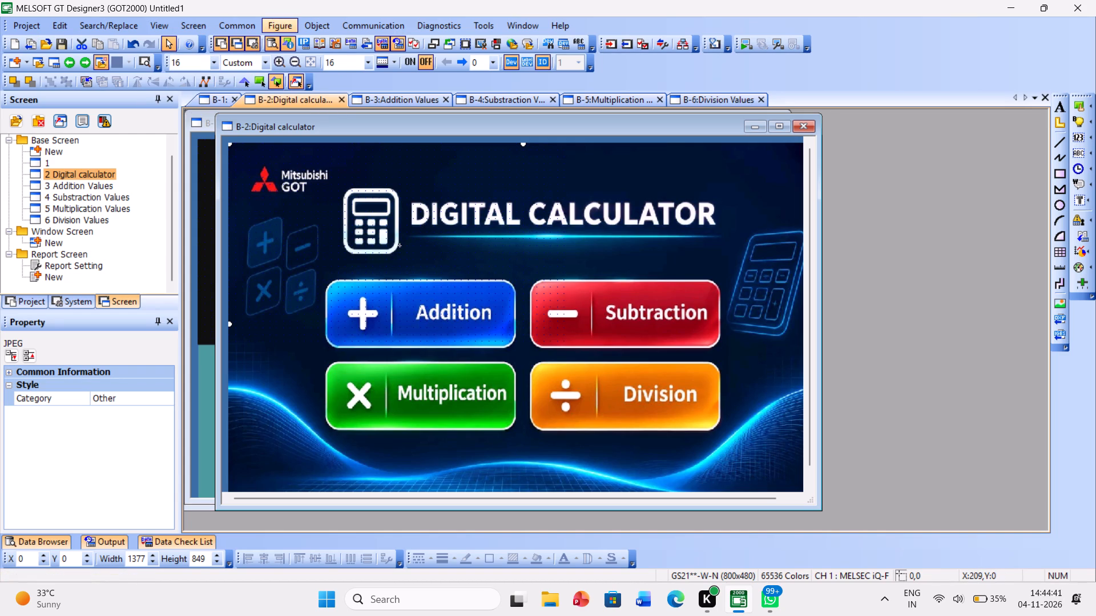
left_click(312, 29)
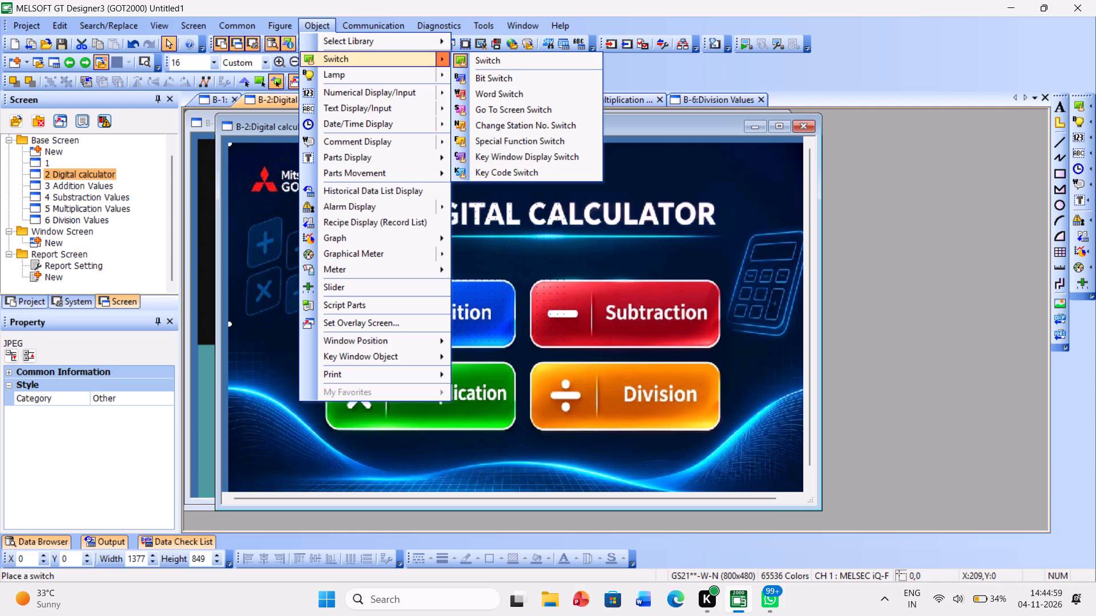
left_click(346, 59)
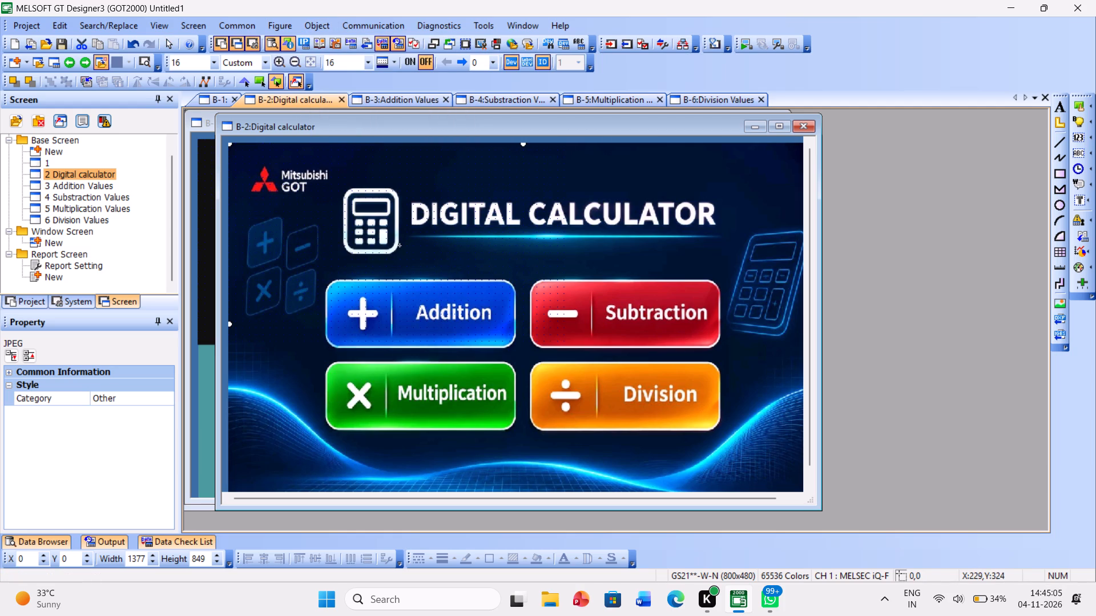
left_click_drag(327, 281, 418, 325)
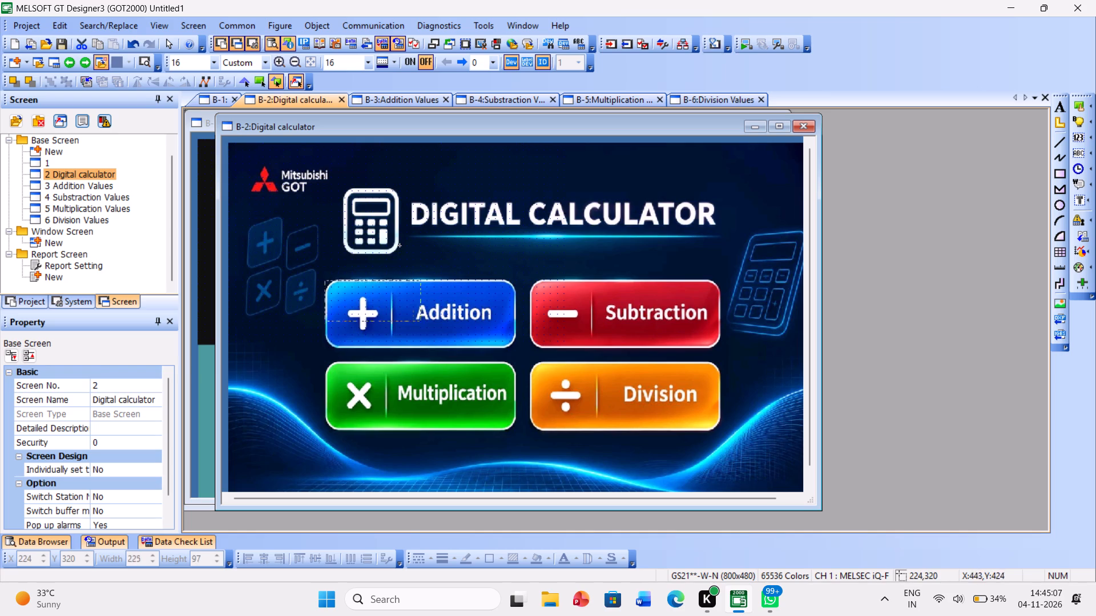
left_click_drag(418, 325, 520, 342)
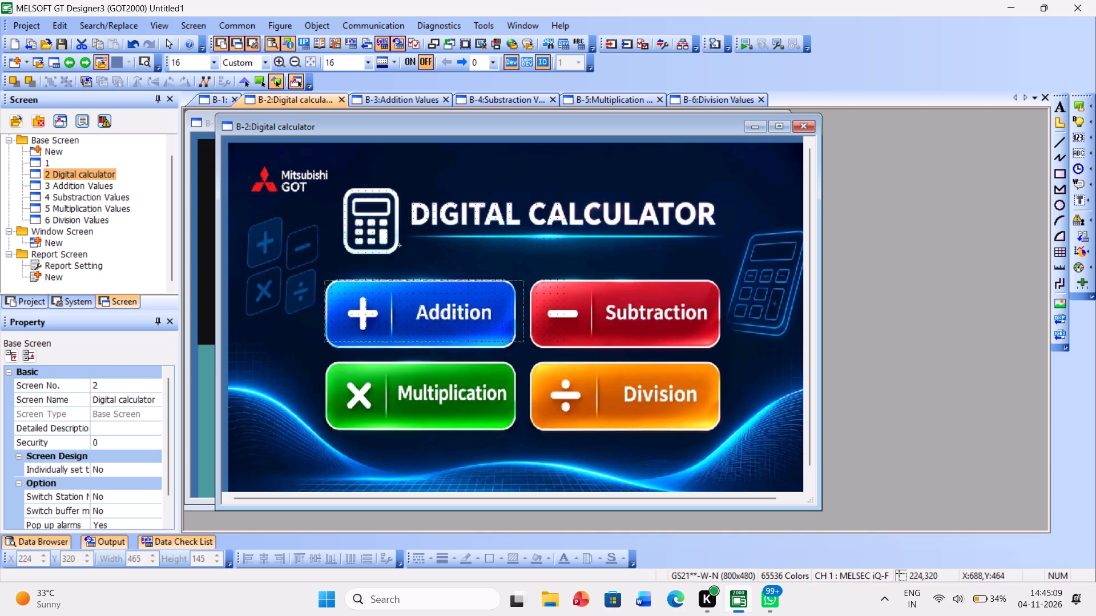
left_click_drag(520, 342, 515, 348)
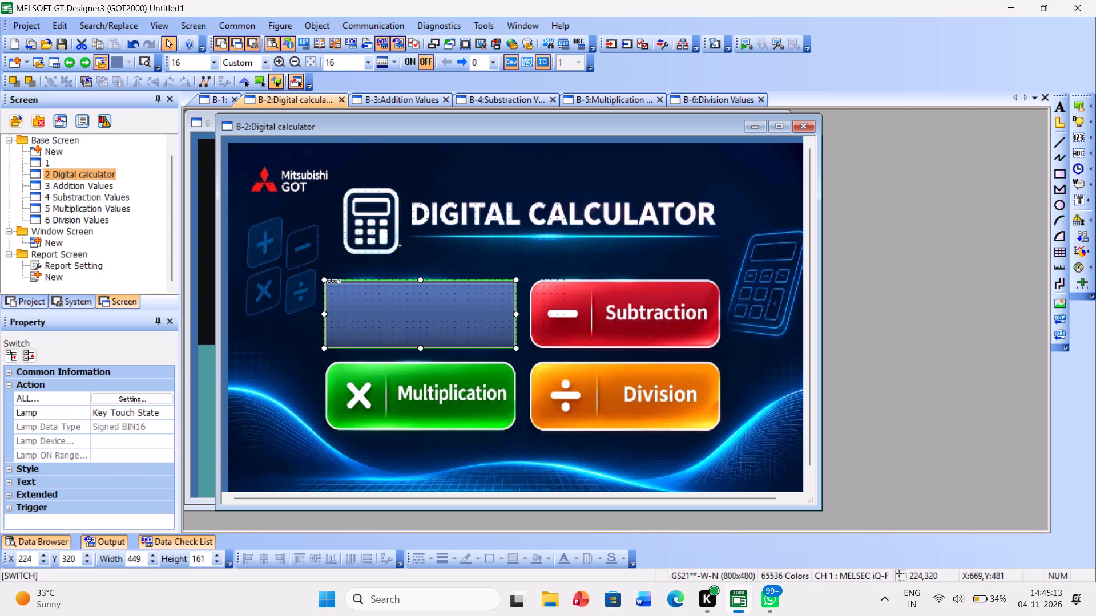
Duplicate the Addition switch and place the copy over the Multiplication button at X 224, Y 512.
right_click(410, 309)
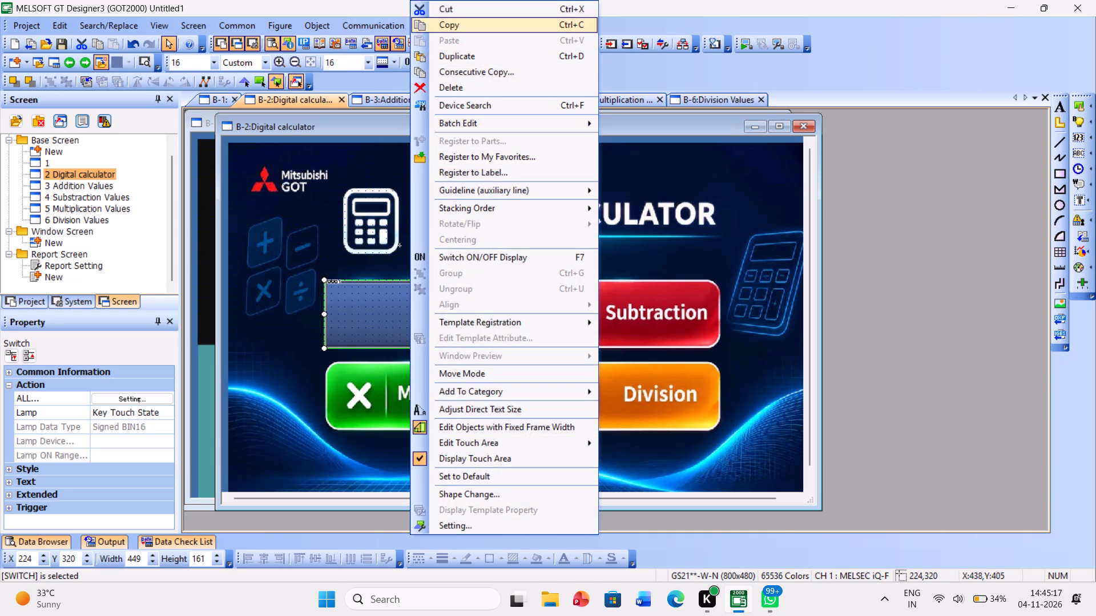
left_click(465, 56)
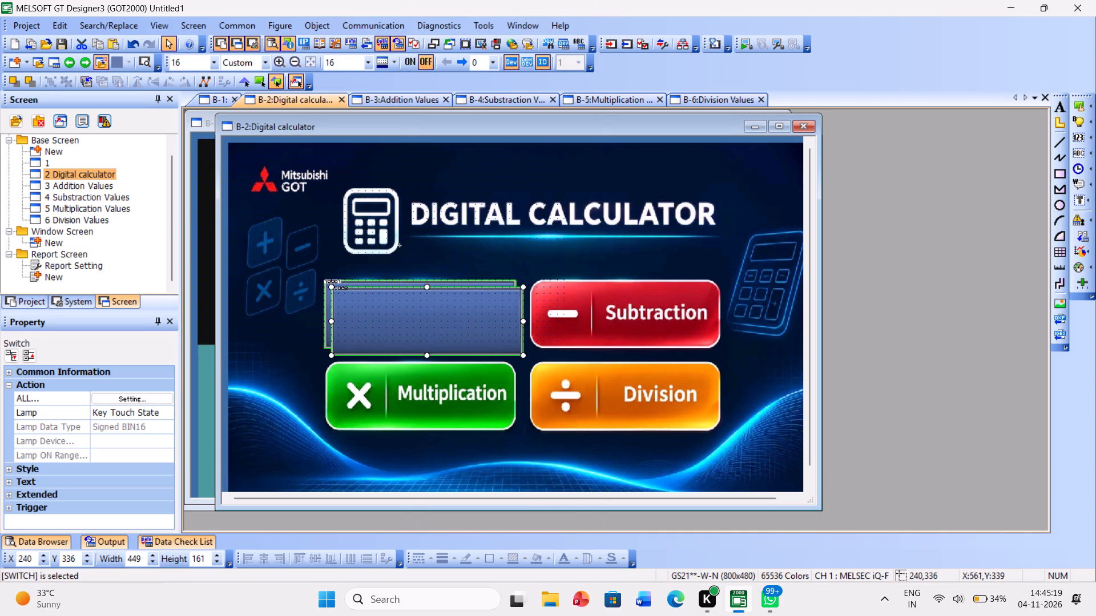
left_click_drag(440, 316, 436, 380)
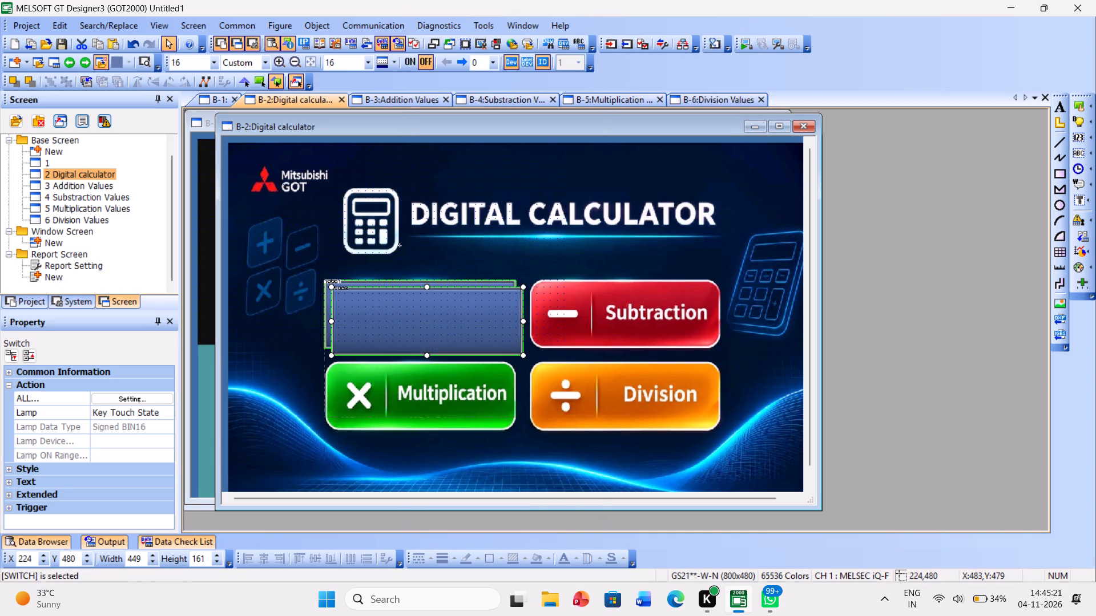
left_click_drag(436, 380, 438, 390)
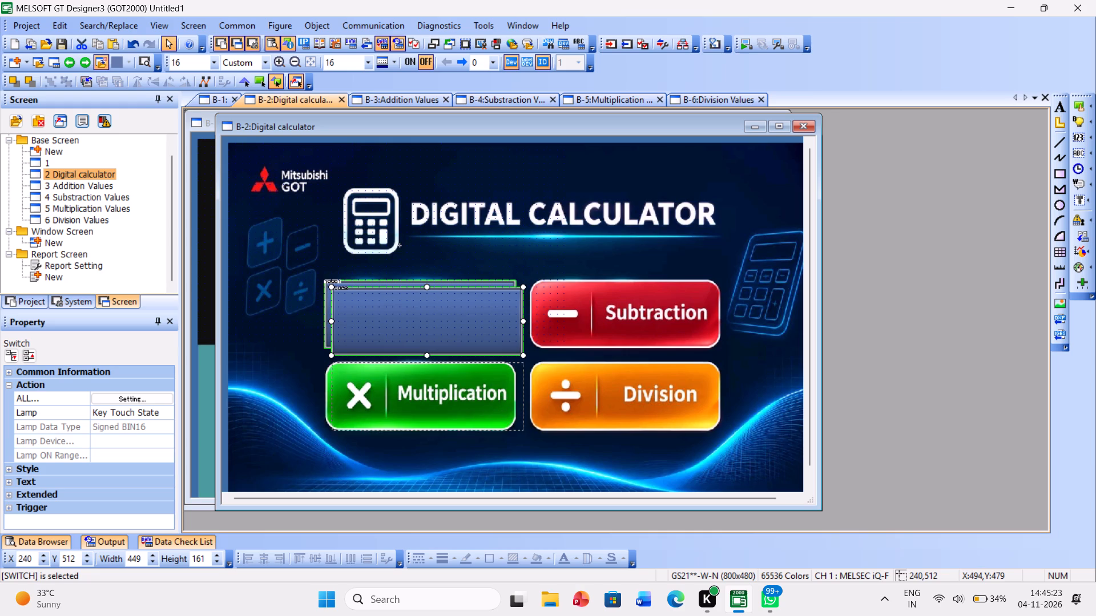
left_click_drag(438, 390, 433, 387)
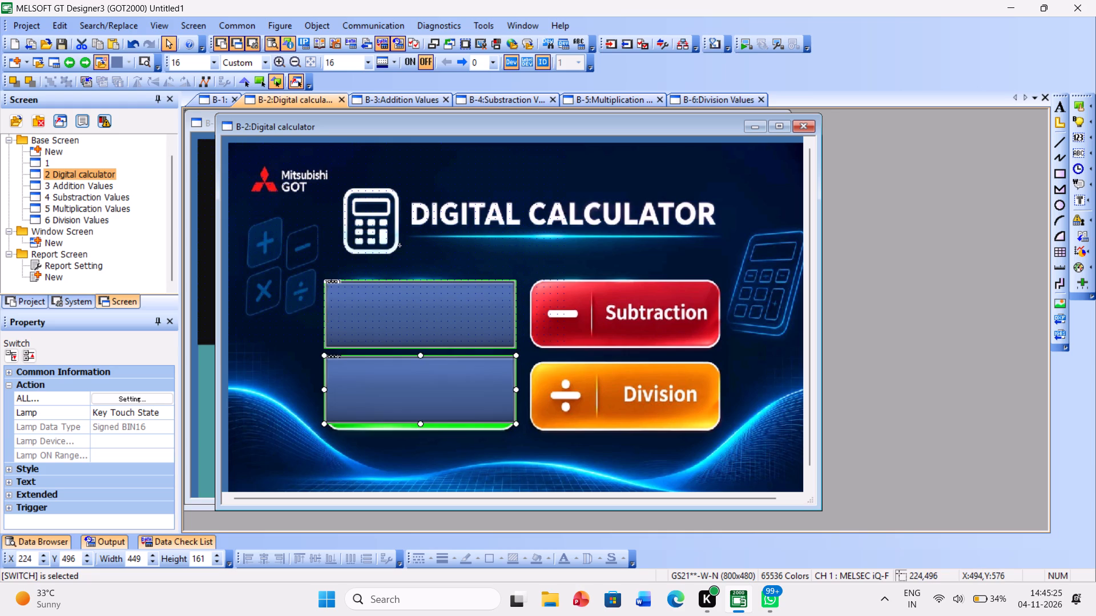
left_click_drag(433, 391, 433, 395)
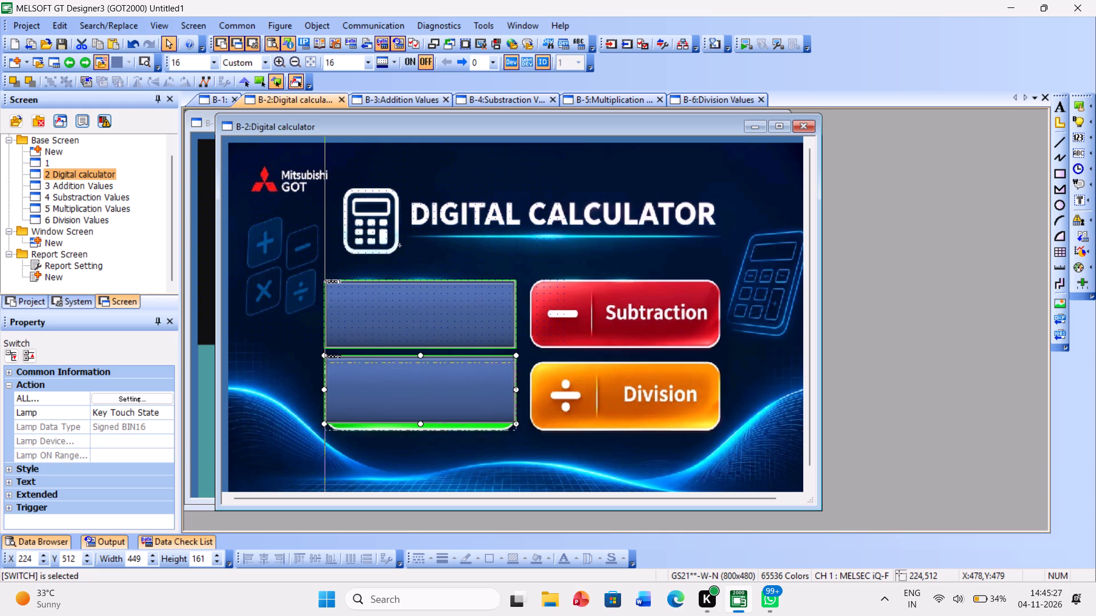
left_click_drag(433, 395, 435, 401)
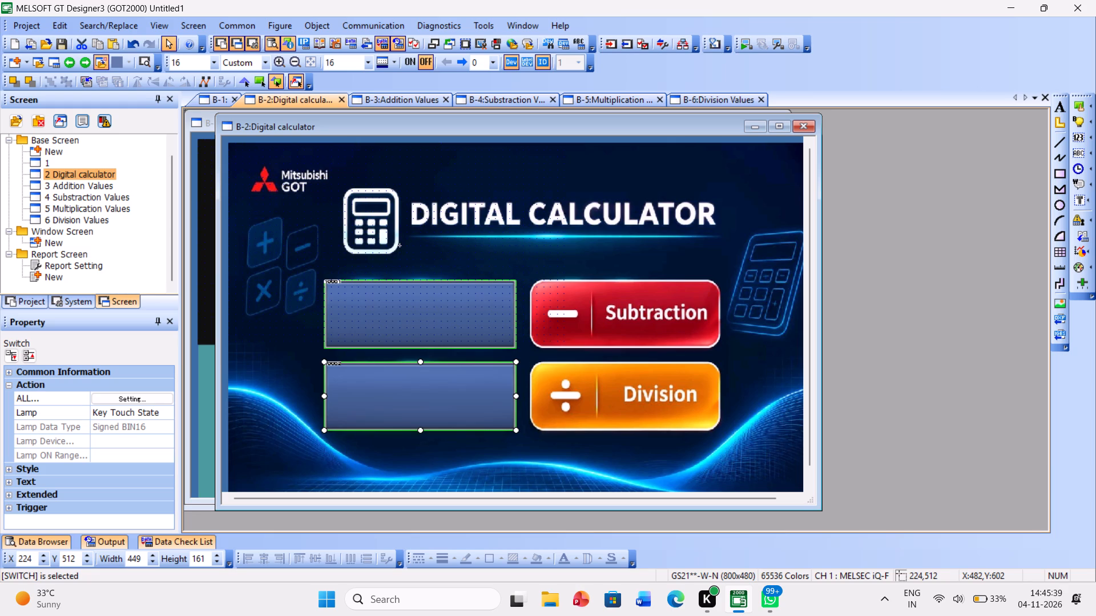
Duplicate the Addition switch and place the copy over the Subtraction button at X 704, Y 320.
left_click(414, 310)
right_click(434, 328)
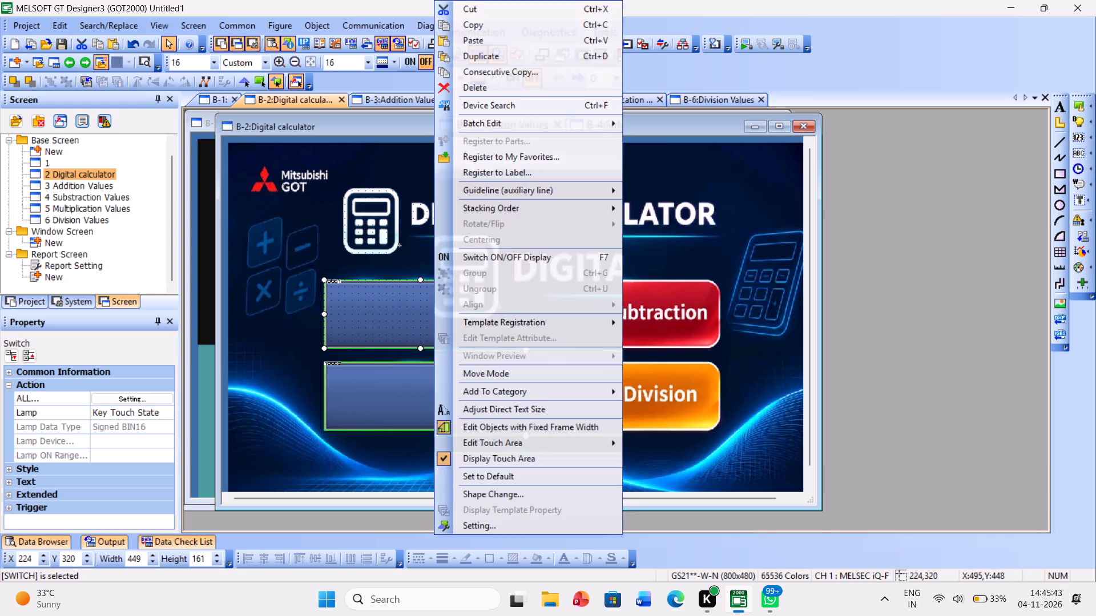
left_click(491, 54)
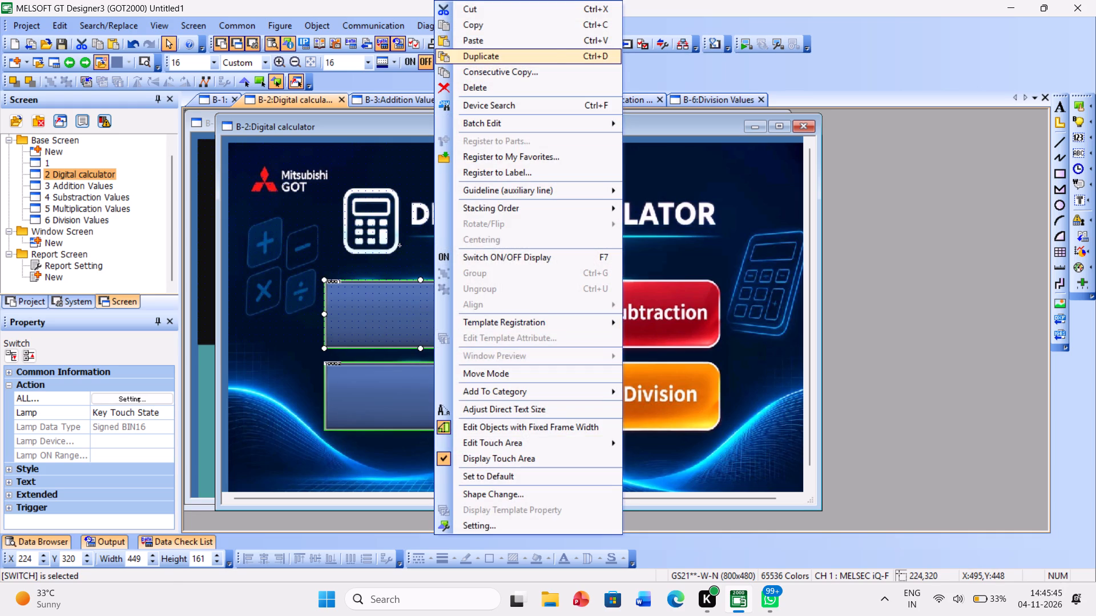
left_click_drag(420, 330, 549, 309)
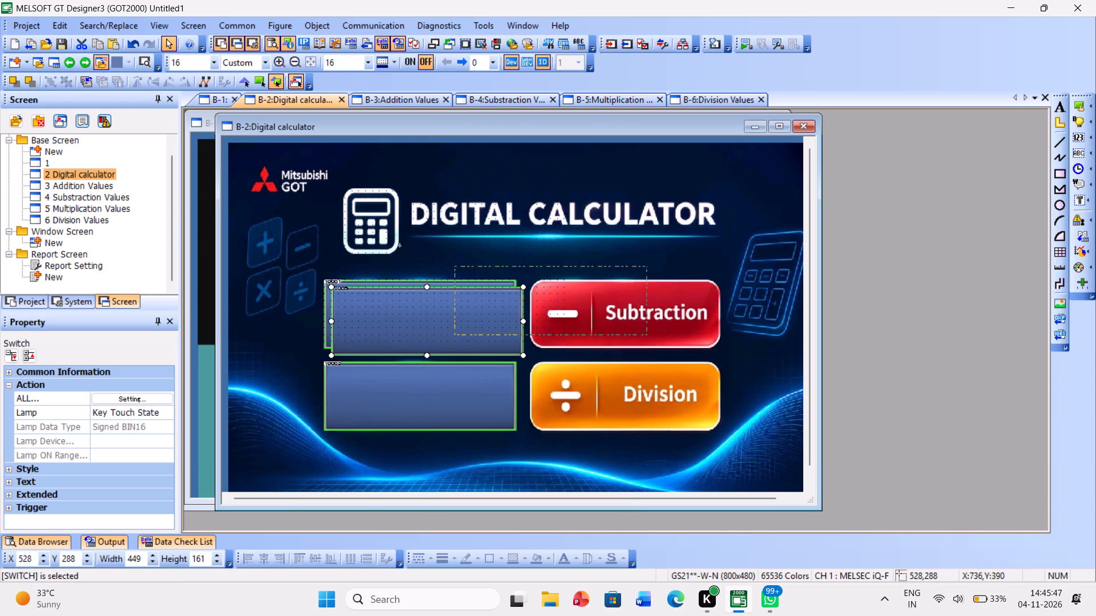
left_click_drag(549, 309, 642, 326)
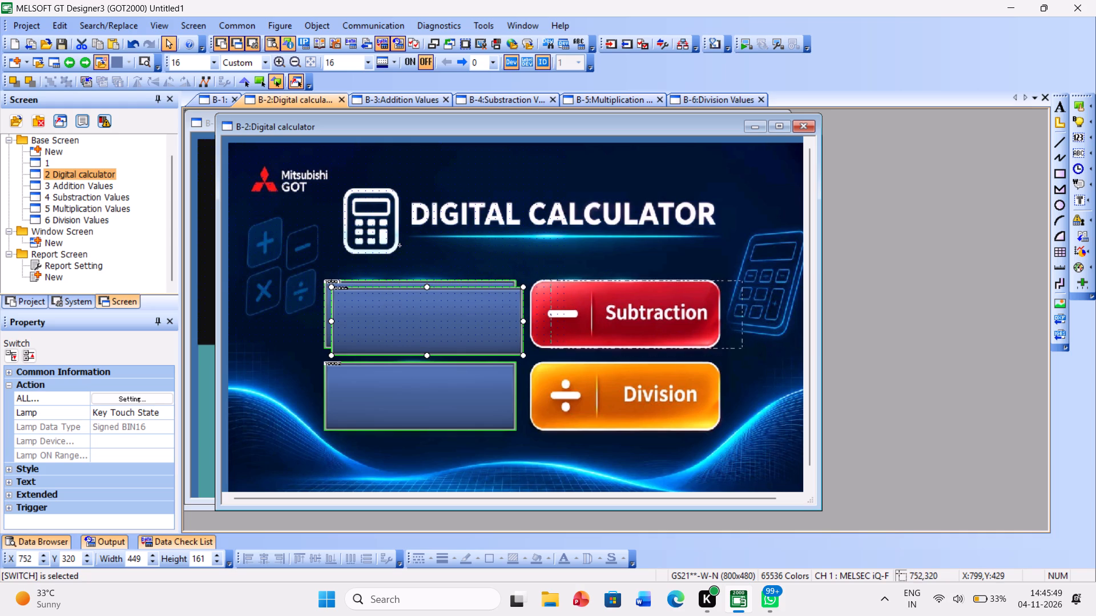
left_click_drag(642, 326, 620, 325)
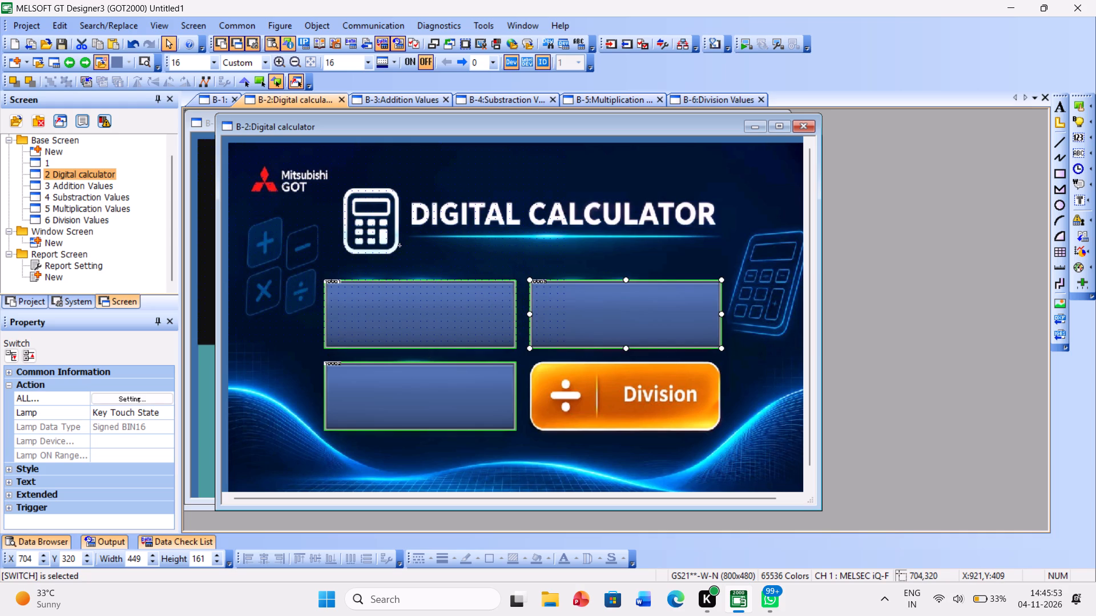
Duplicate the Subtraction switch and place the copy over the Division button at X 704, Y 512.
right_click(623, 318)
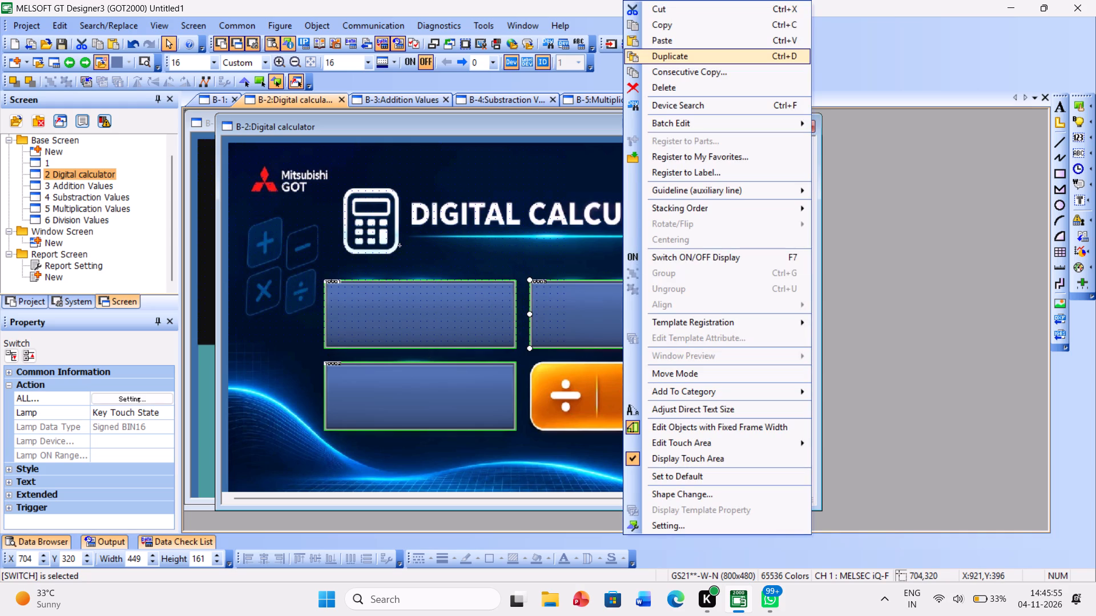
left_click(660, 51)
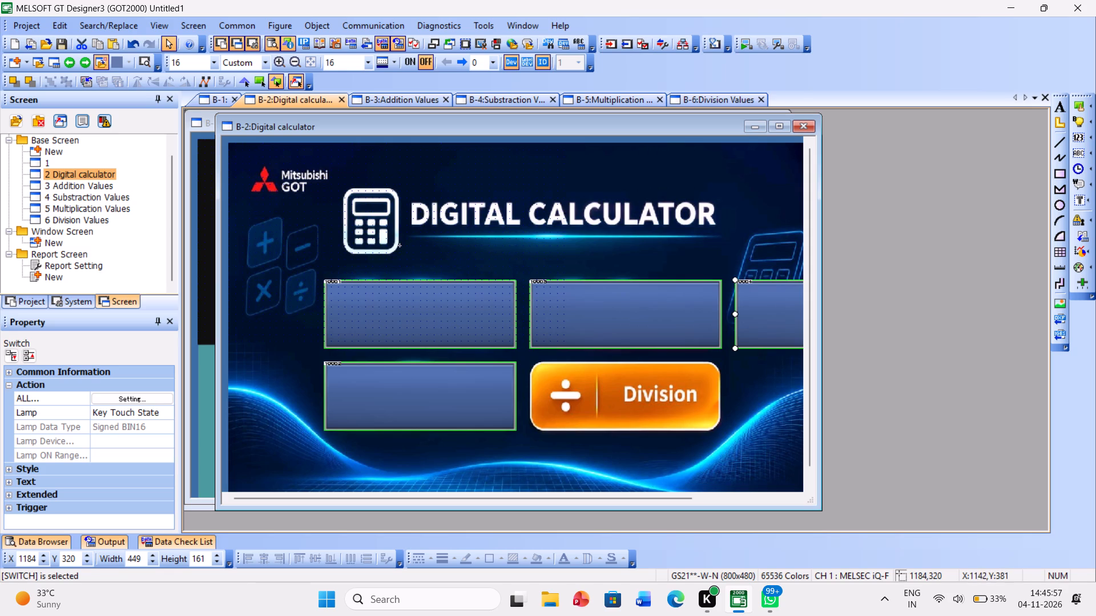
left_click_drag(773, 312, 606, 398)
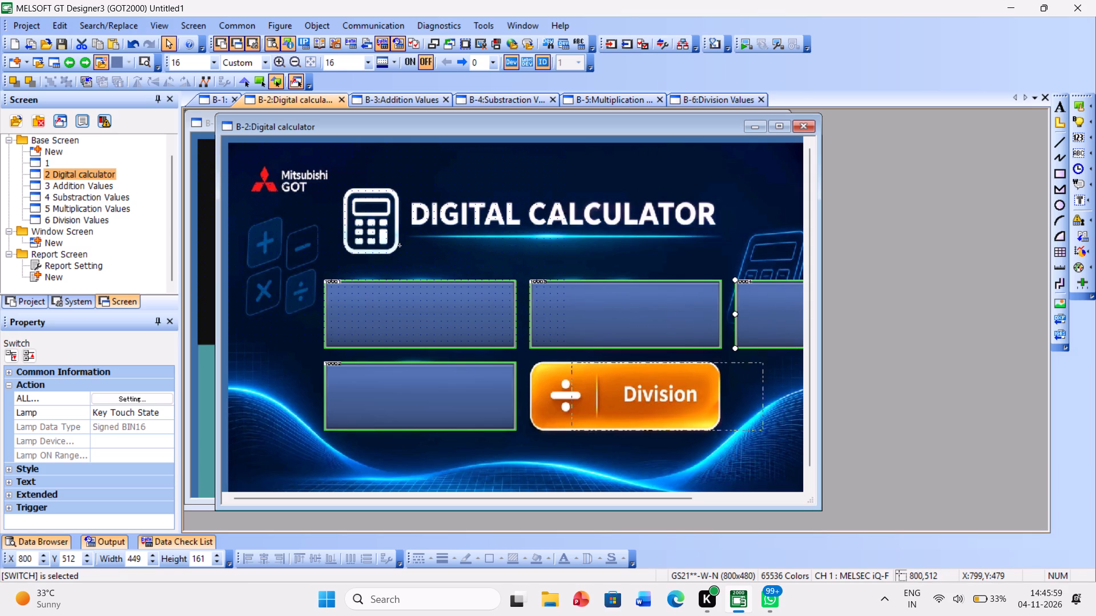
left_click_drag(606, 398, 569, 395)
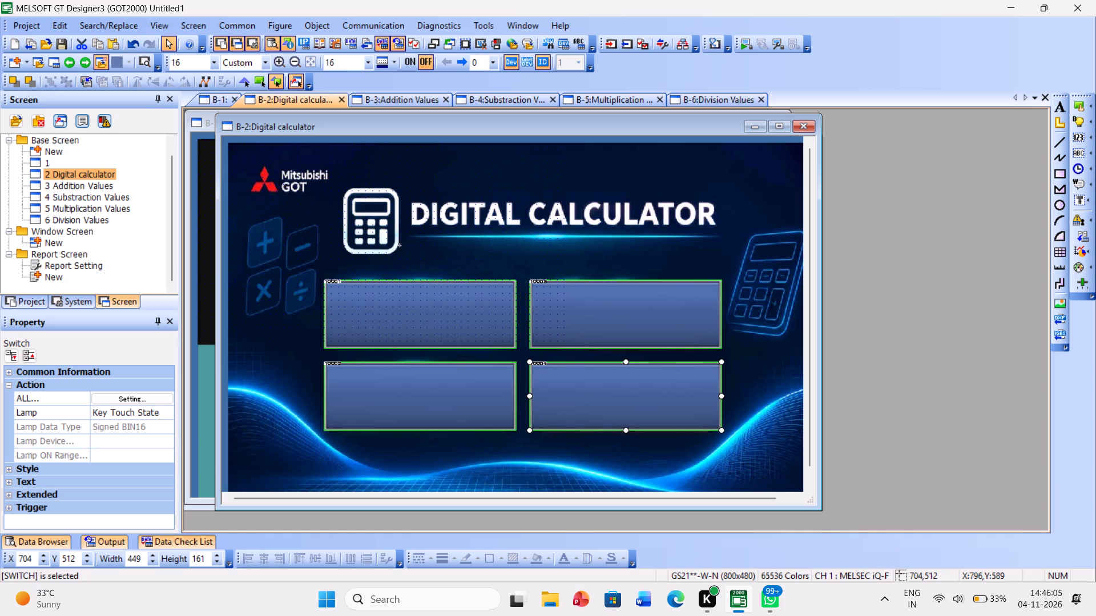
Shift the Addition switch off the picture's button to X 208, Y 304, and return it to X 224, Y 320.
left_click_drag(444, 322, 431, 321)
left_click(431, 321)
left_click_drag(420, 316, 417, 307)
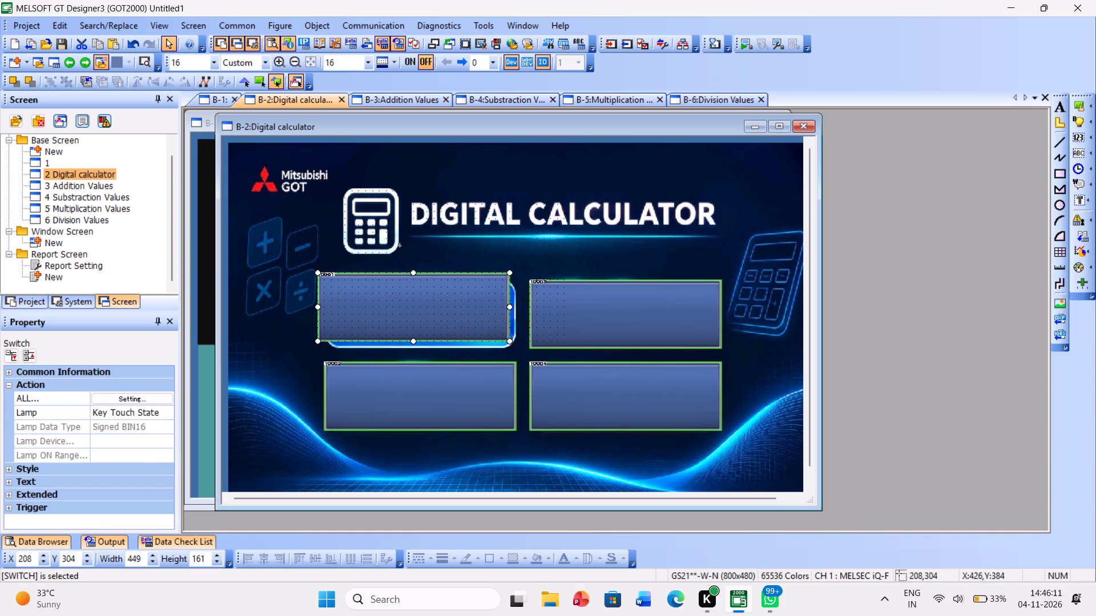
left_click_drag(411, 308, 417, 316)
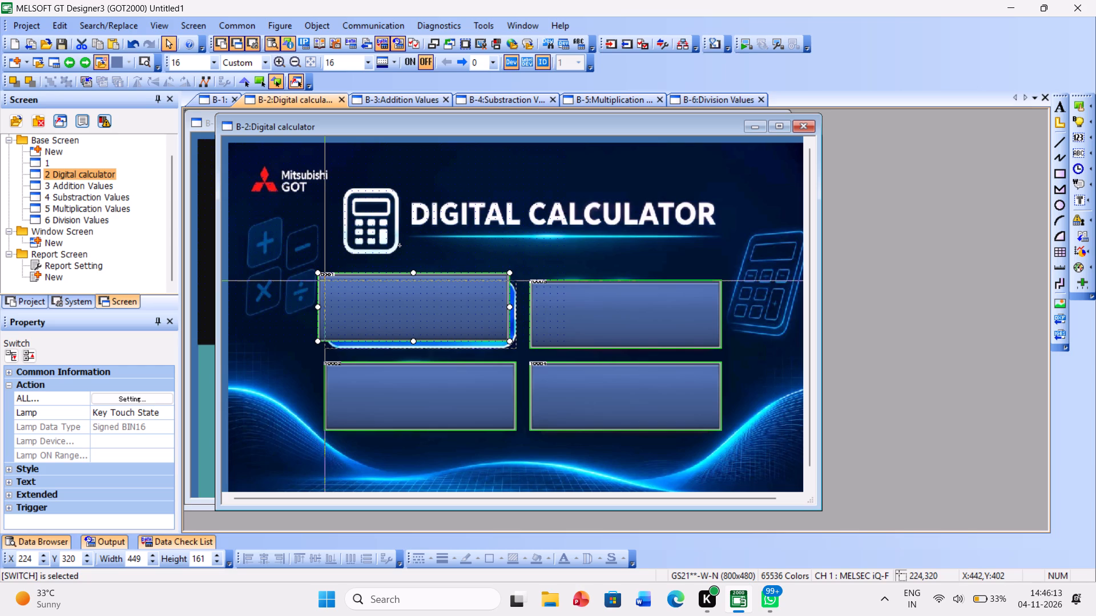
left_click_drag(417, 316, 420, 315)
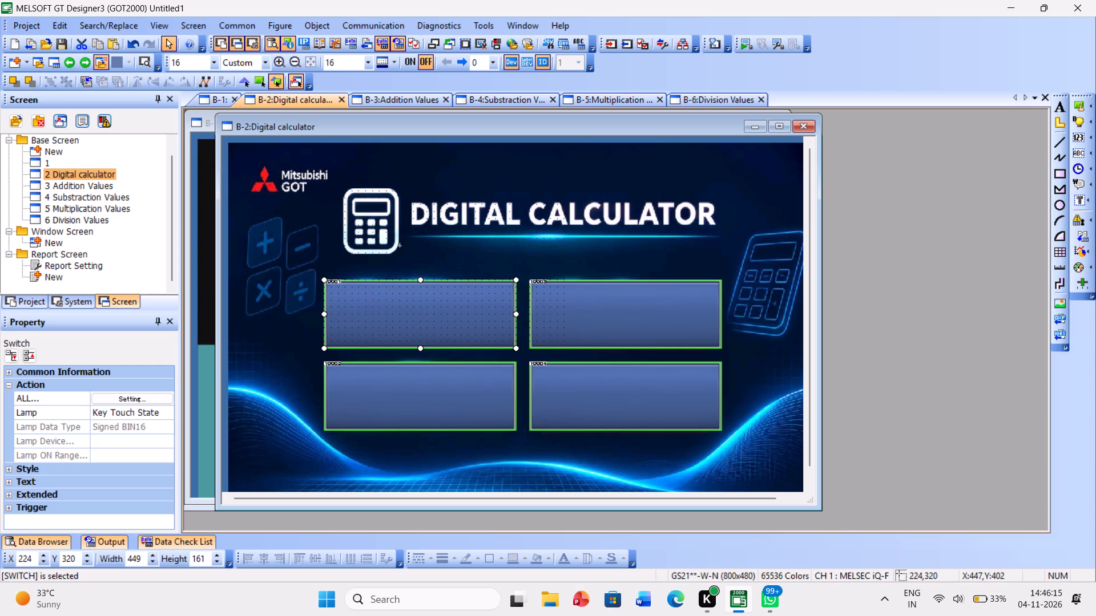
Set the Addition switch's Key Touch OFF shape to SW_05_1_B in blue from FA Control Switch Figure A1.
right_click(374, 309)
triple_click(361, 316)
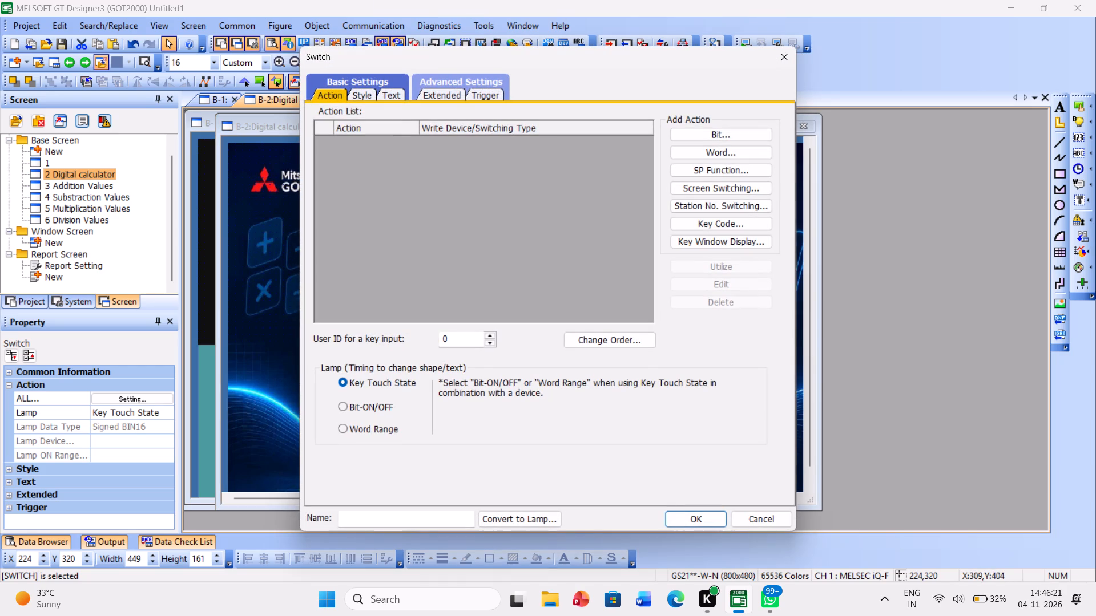
left_click(358, 91)
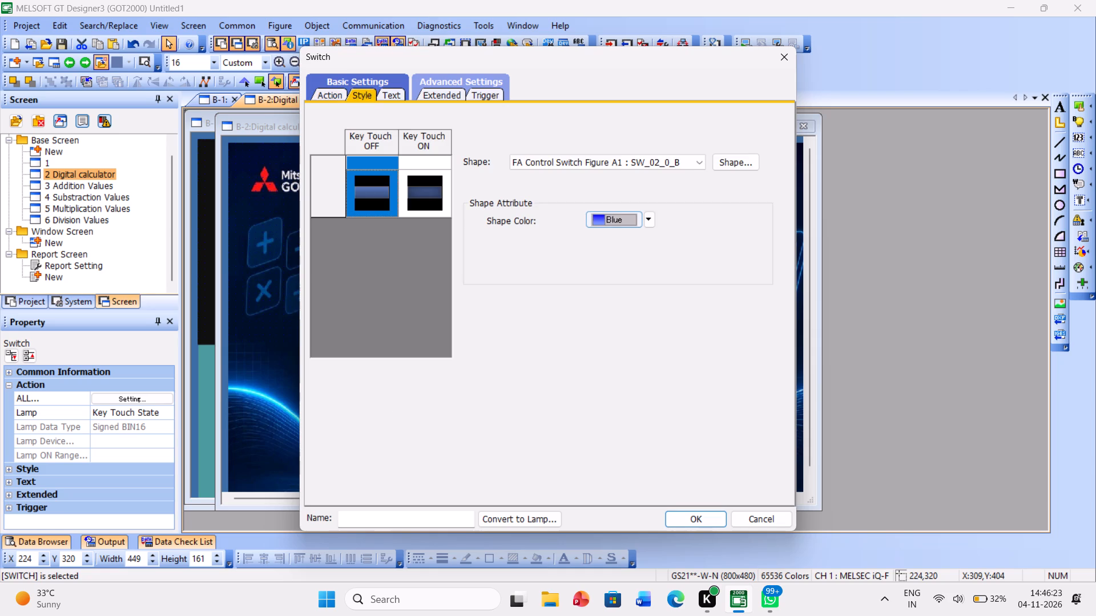
left_click(613, 217)
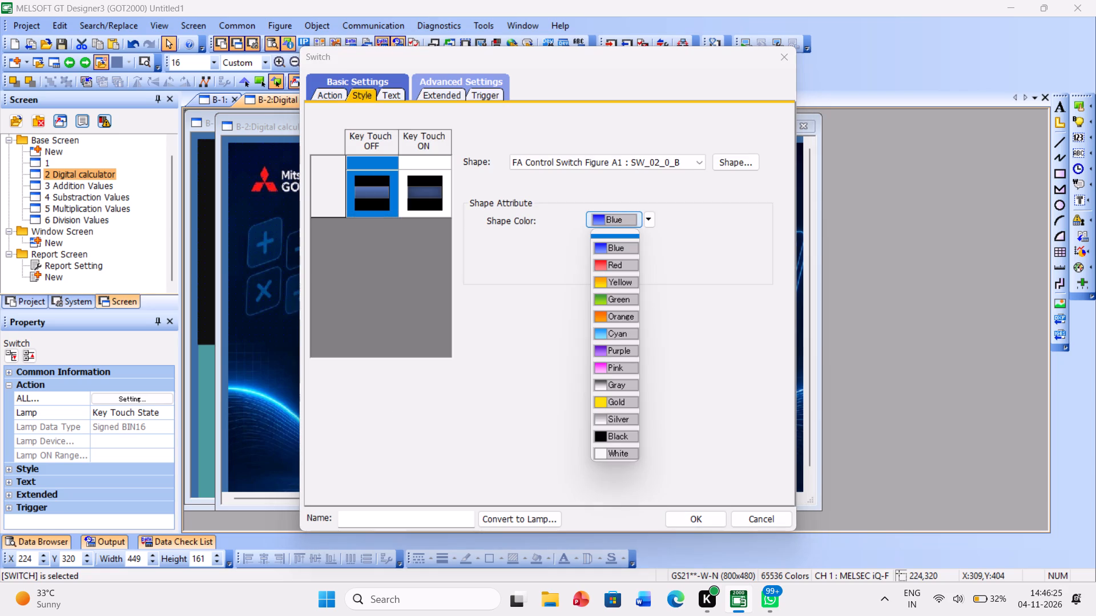
left_click(614, 249)
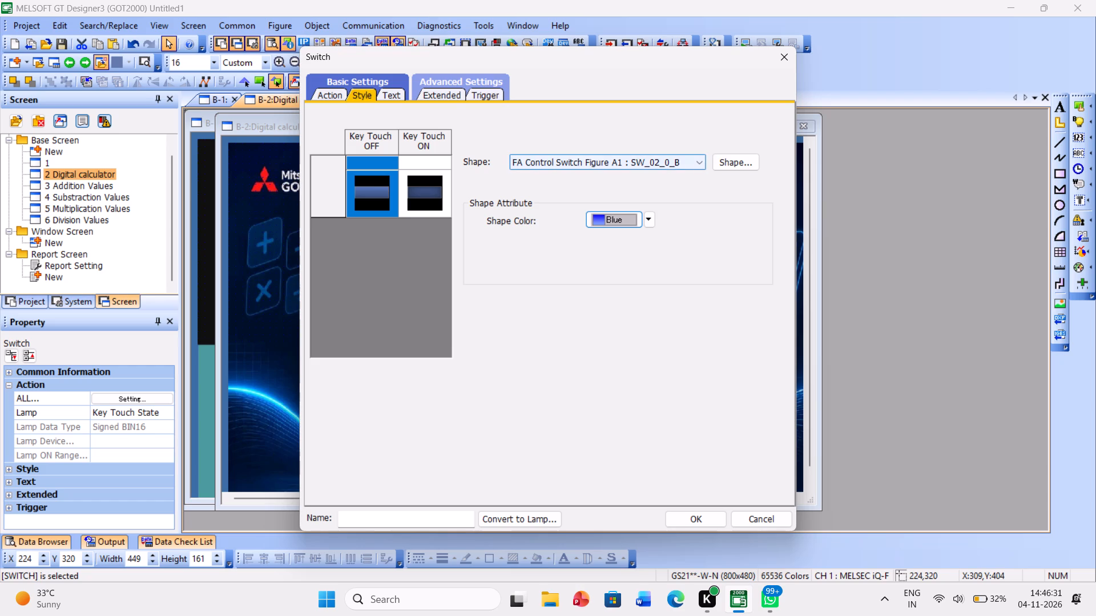
left_click(727, 159)
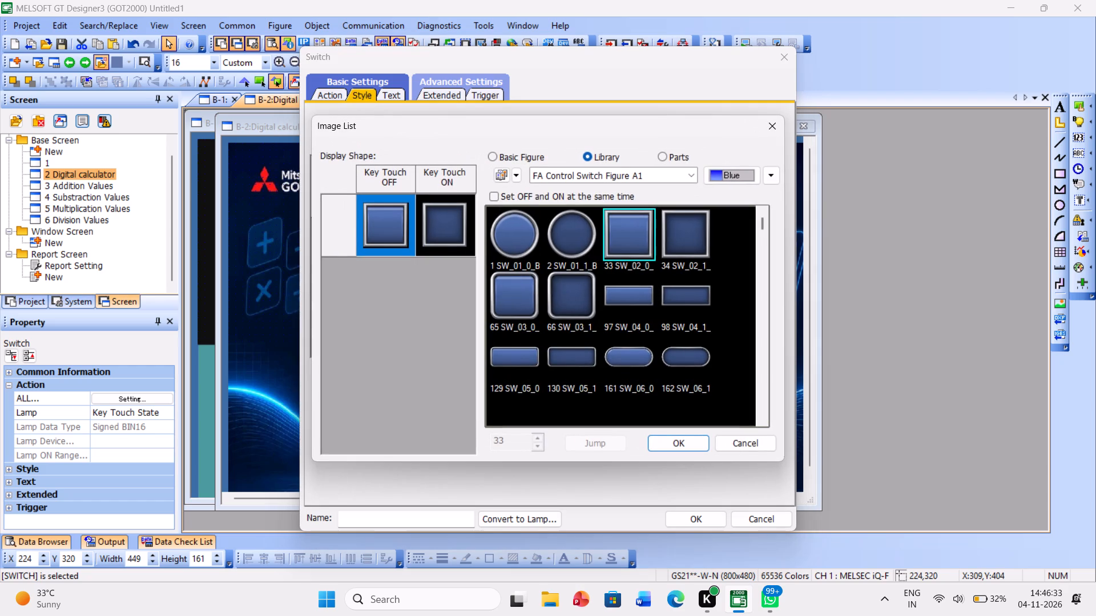
scroll(581, 318, "down", 1)
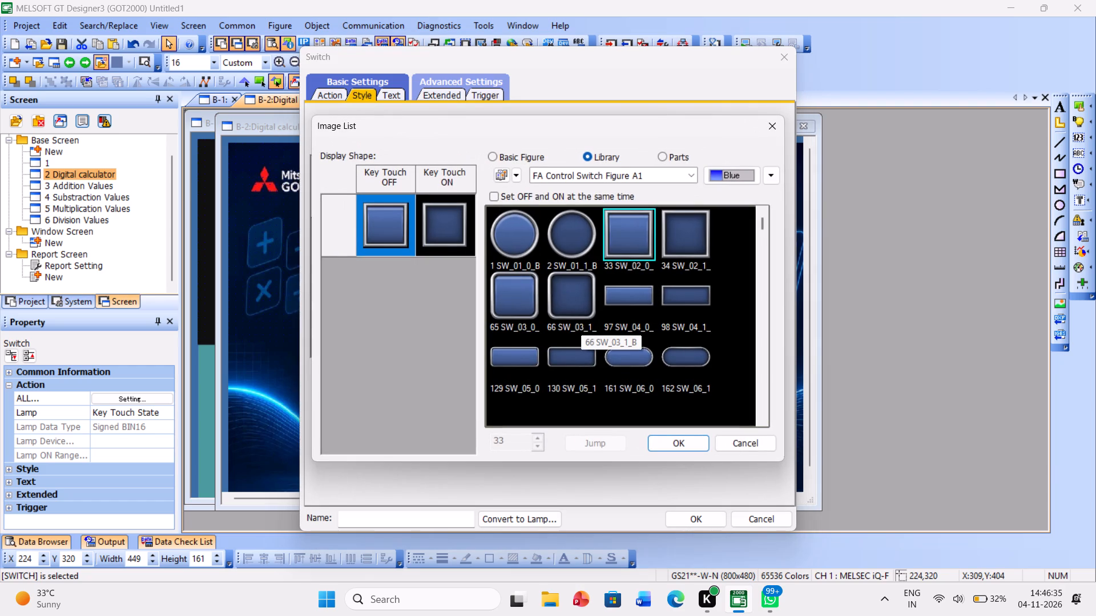
scroll(581, 318, "down", 2)
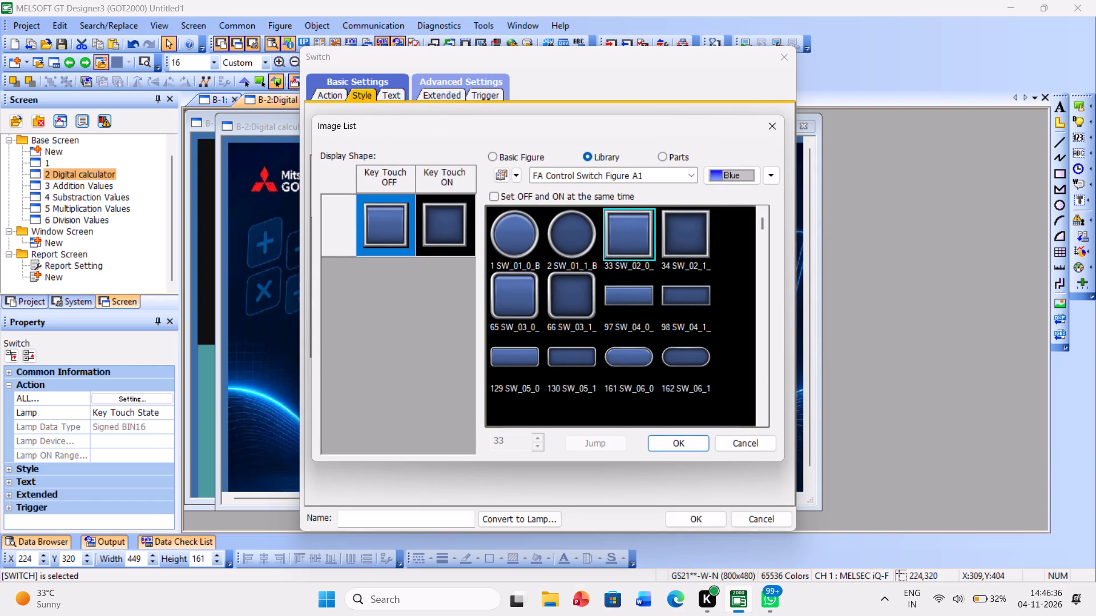
left_click(577, 352)
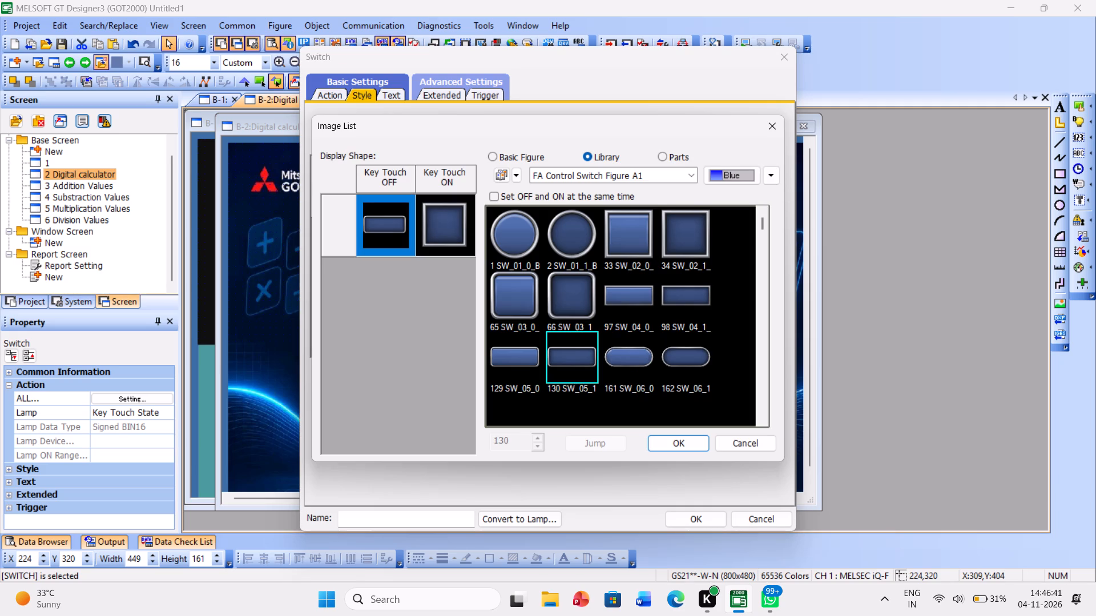
left_click(665, 439)
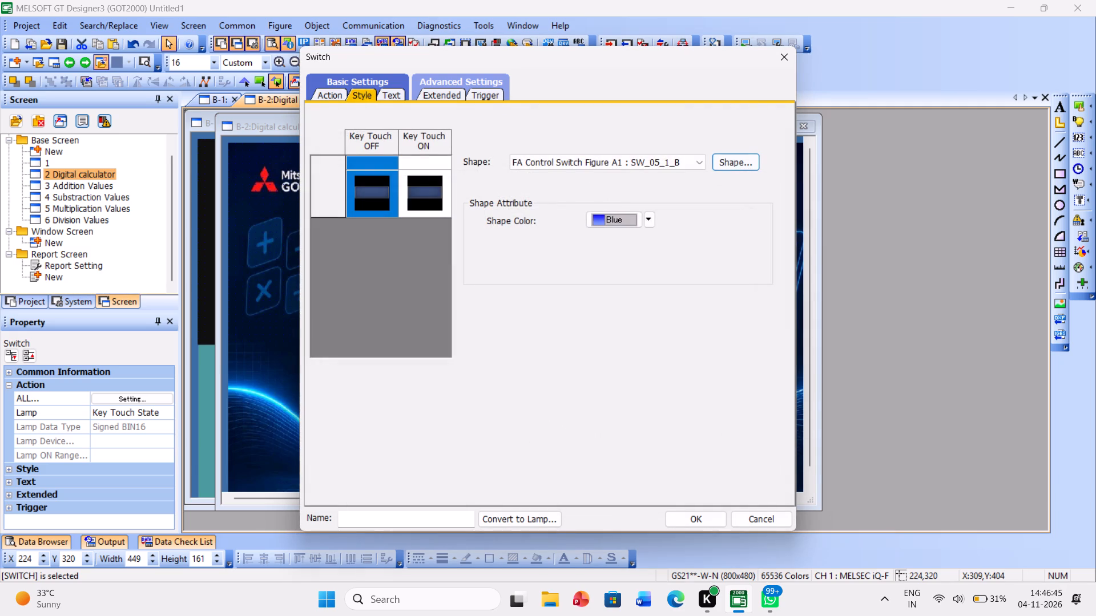
left_click(846, 193)
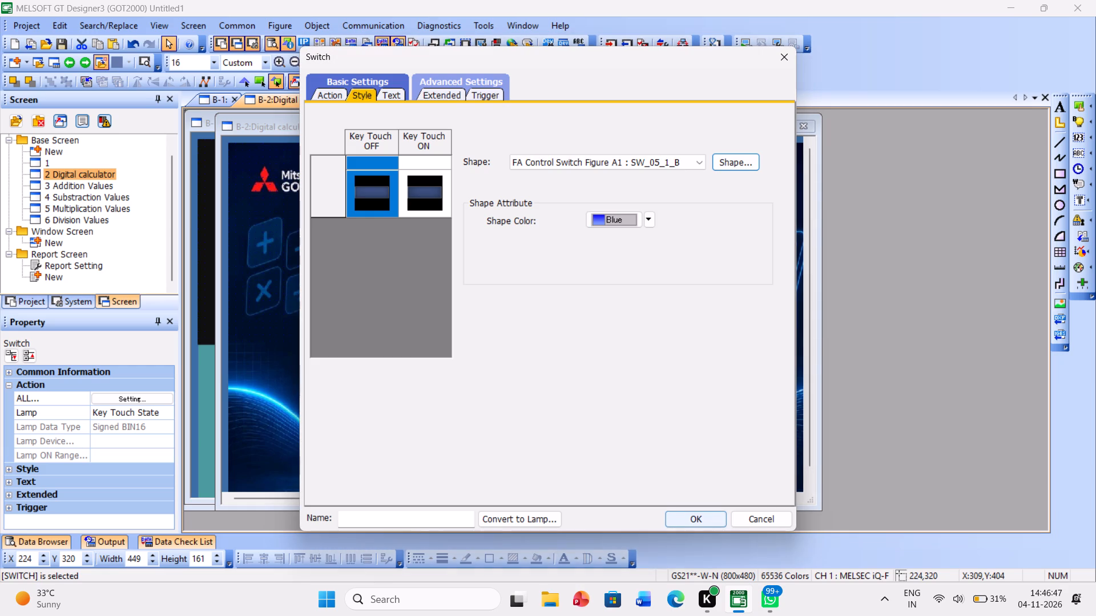
left_click(702, 523)
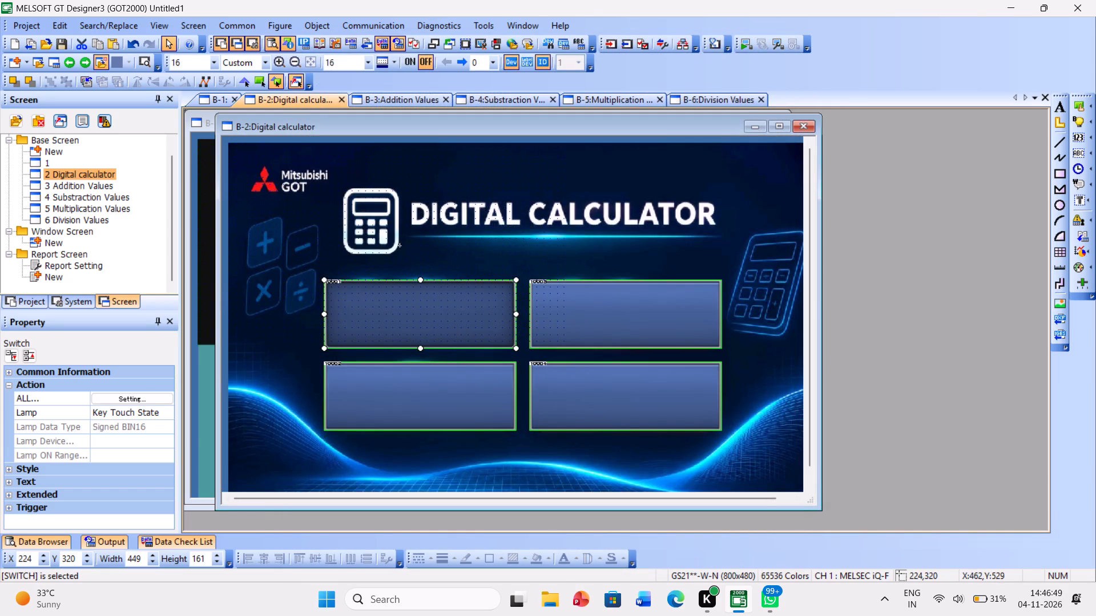
Reopen the Addition switch's settings and compare its Key Touch OFF and Key Touch ON shapes.
left_click(427, 369)
left_click(401, 292)
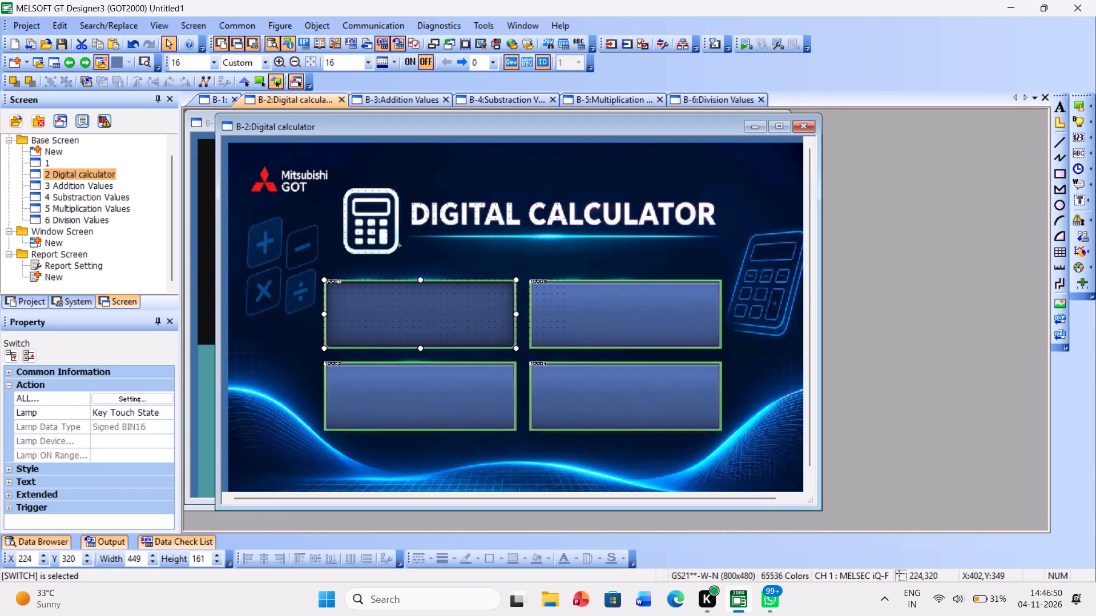
right_click(414, 297)
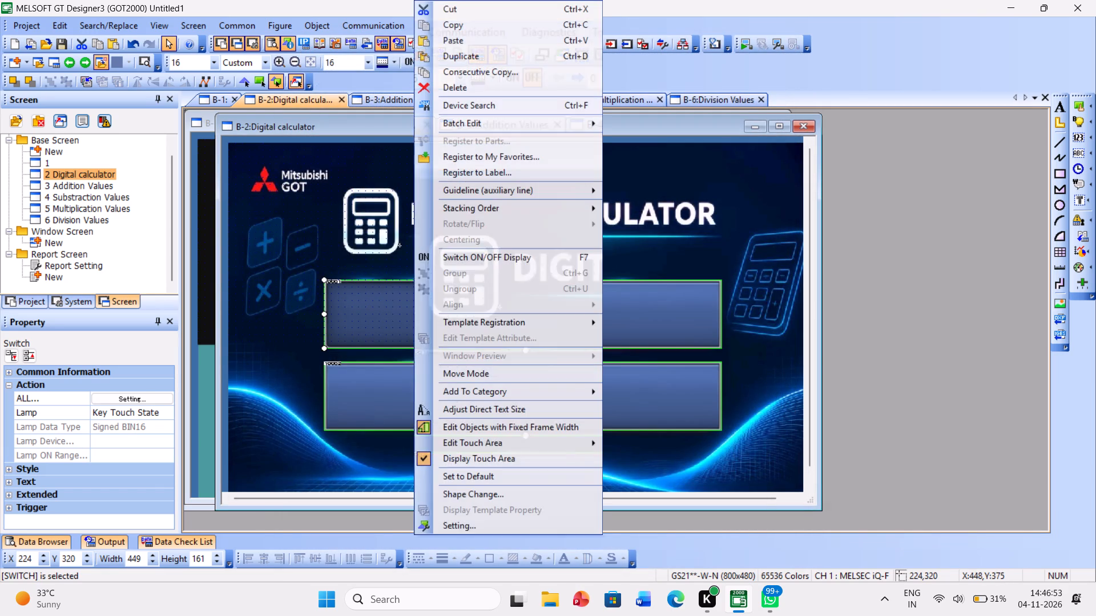
left_click(385, 309)
double_click(385, 309)
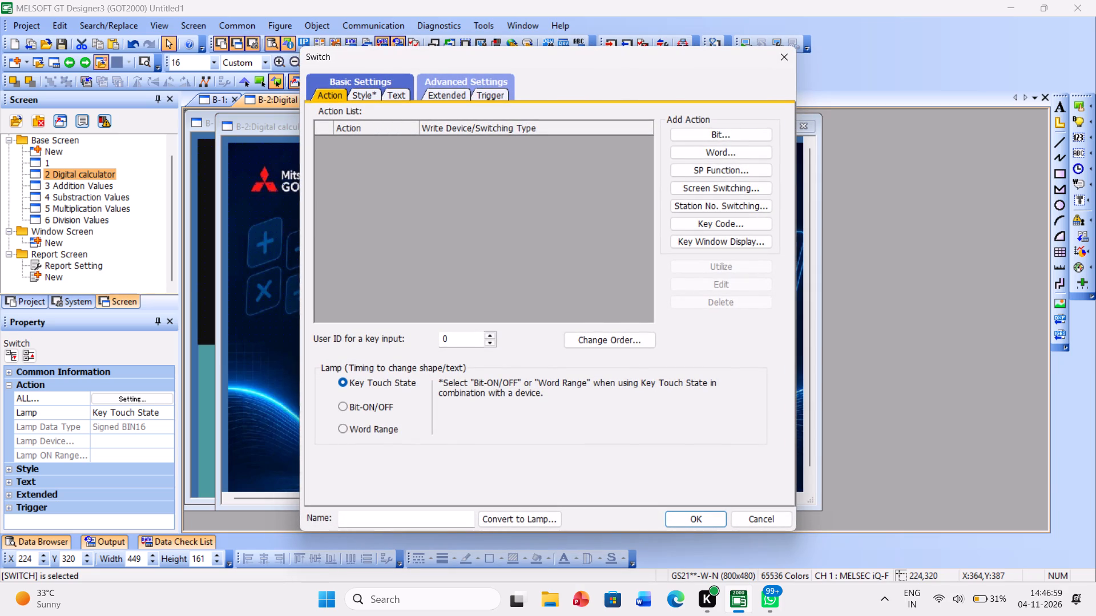
left_click(371, 92)
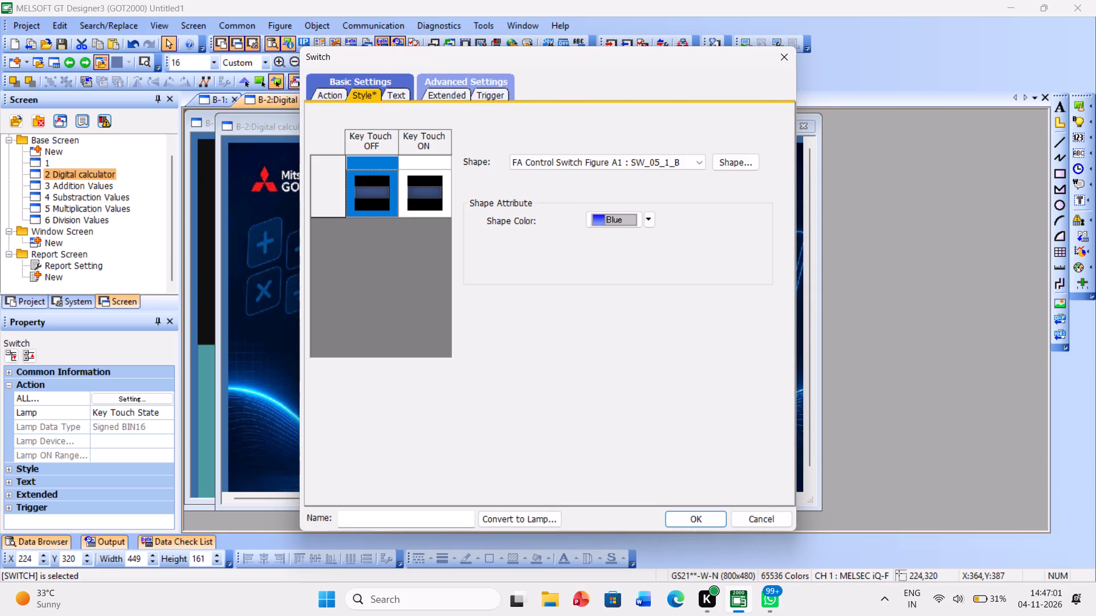
left_click(423, 176)
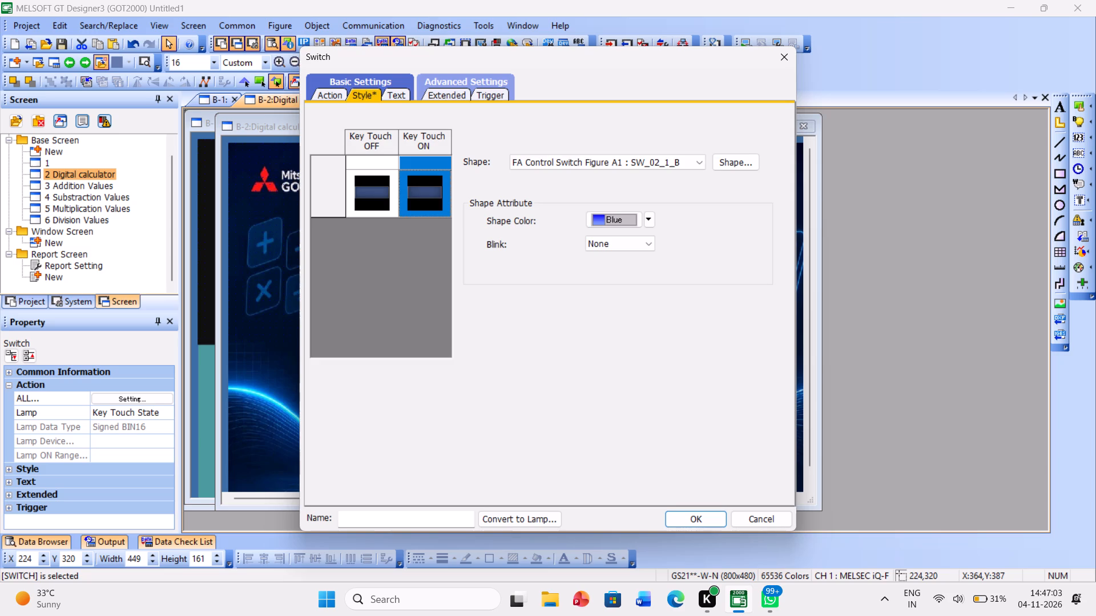
left_click(381, 177)
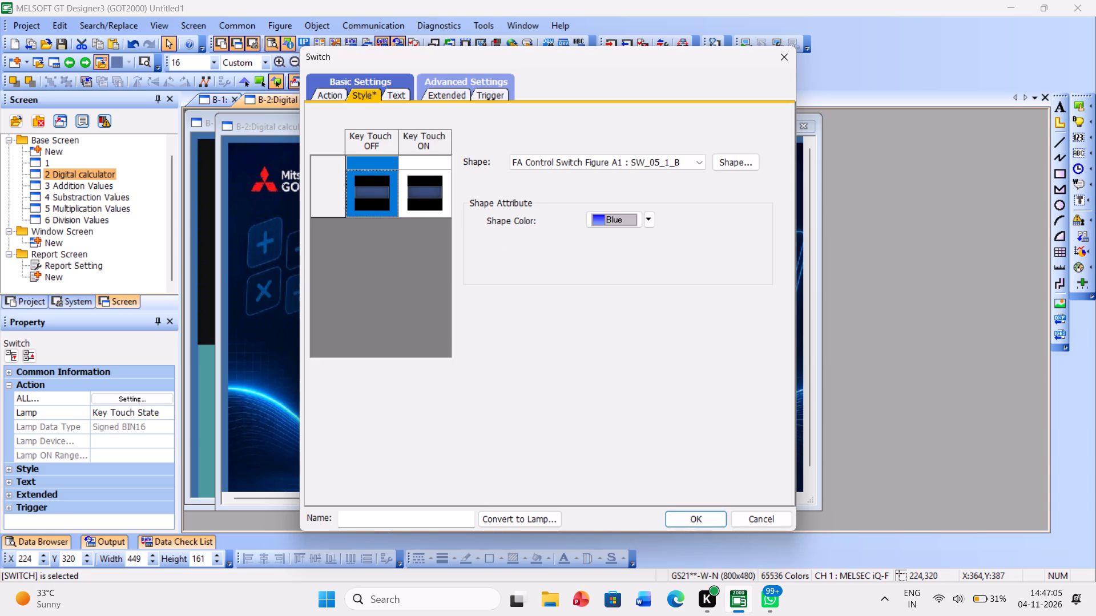
Enter ADDITION as the Addition switch's text and check the available text sizes.
left_click(400, 94)
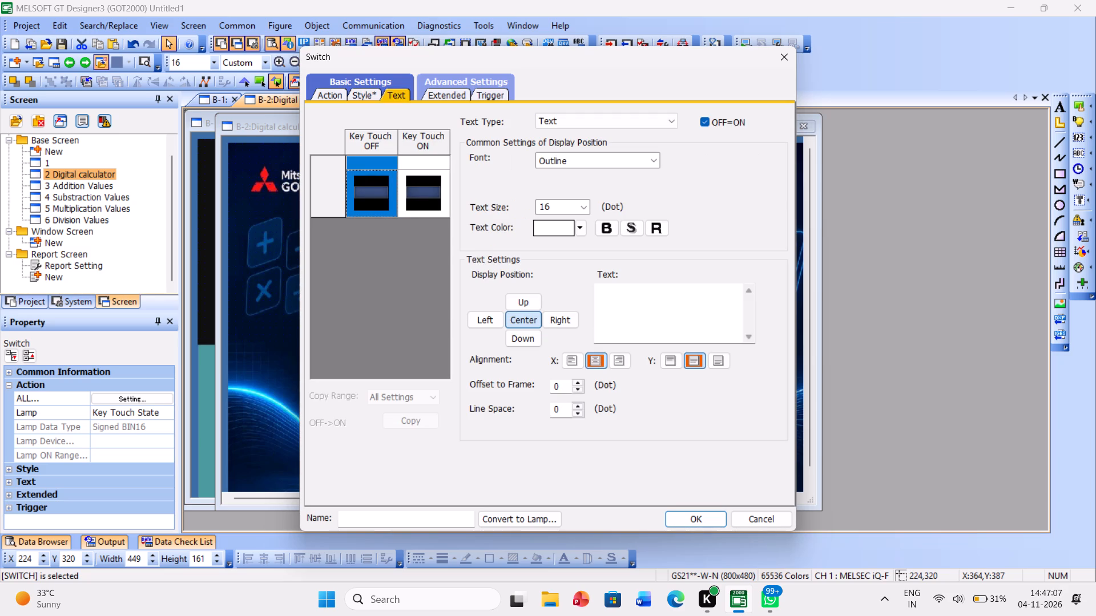
left_click(627, 299)
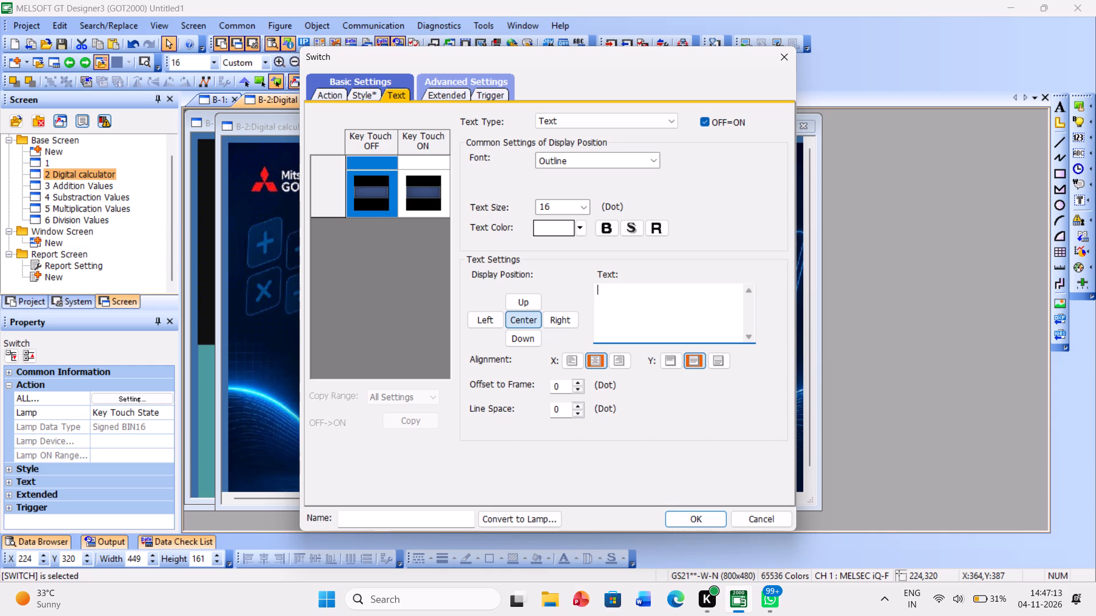
left_click(742, 601)
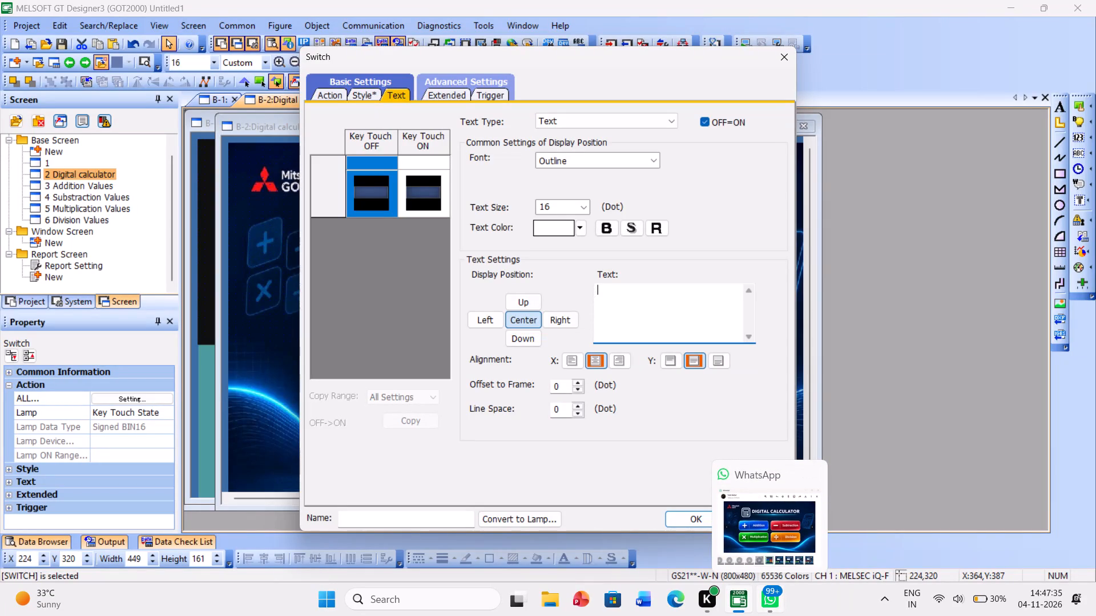
left_click(632, 301)
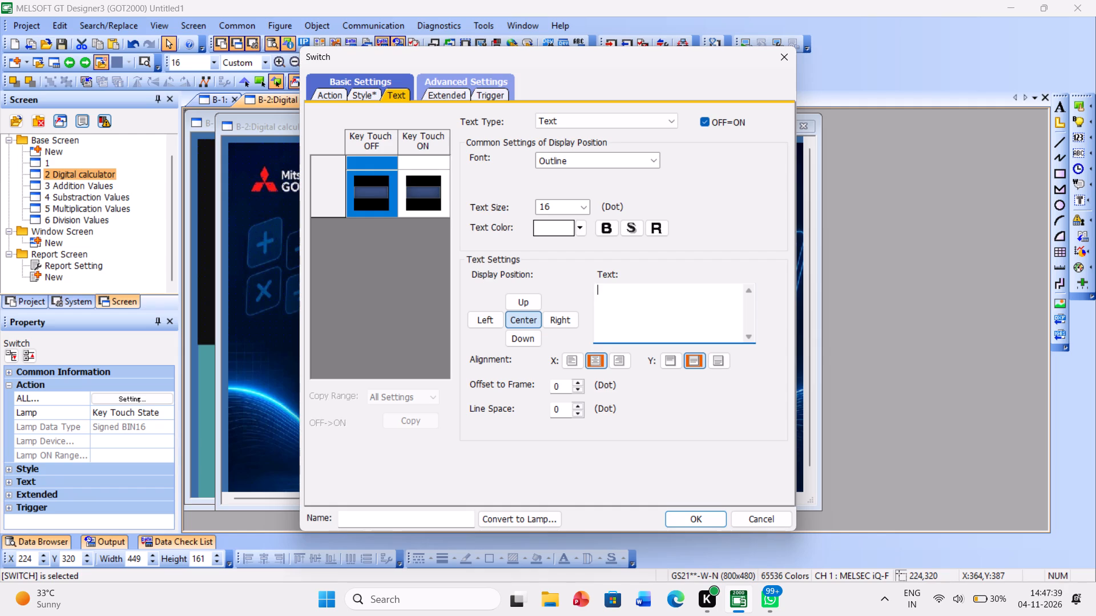
type("ADDITION")
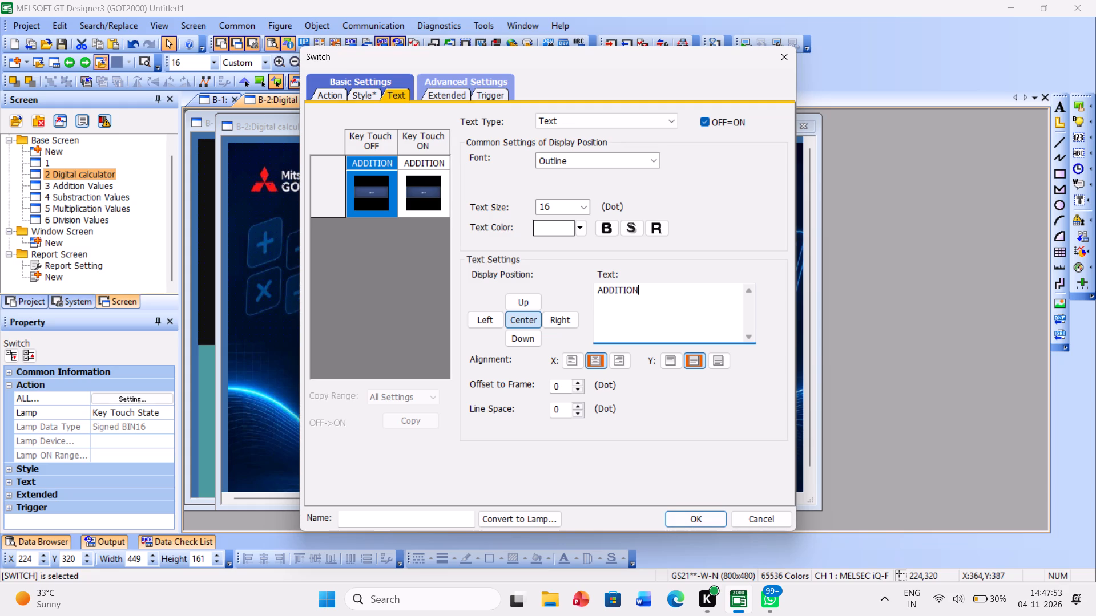
left_click(577, 204)
left_click(581, 205)
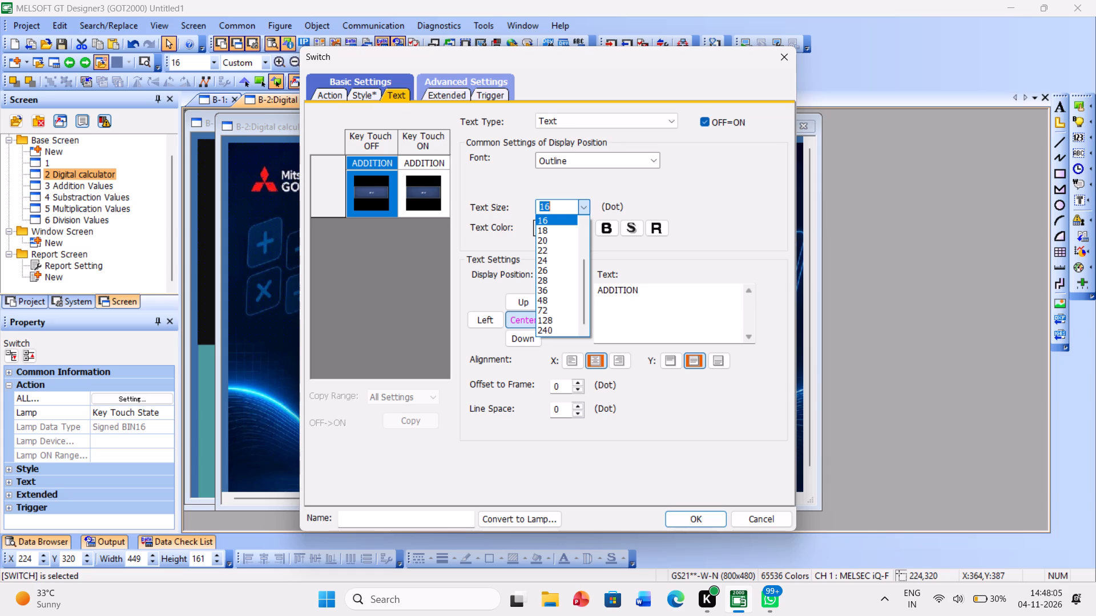
Open the Addition switch's action settings.
left_click(330, 95)
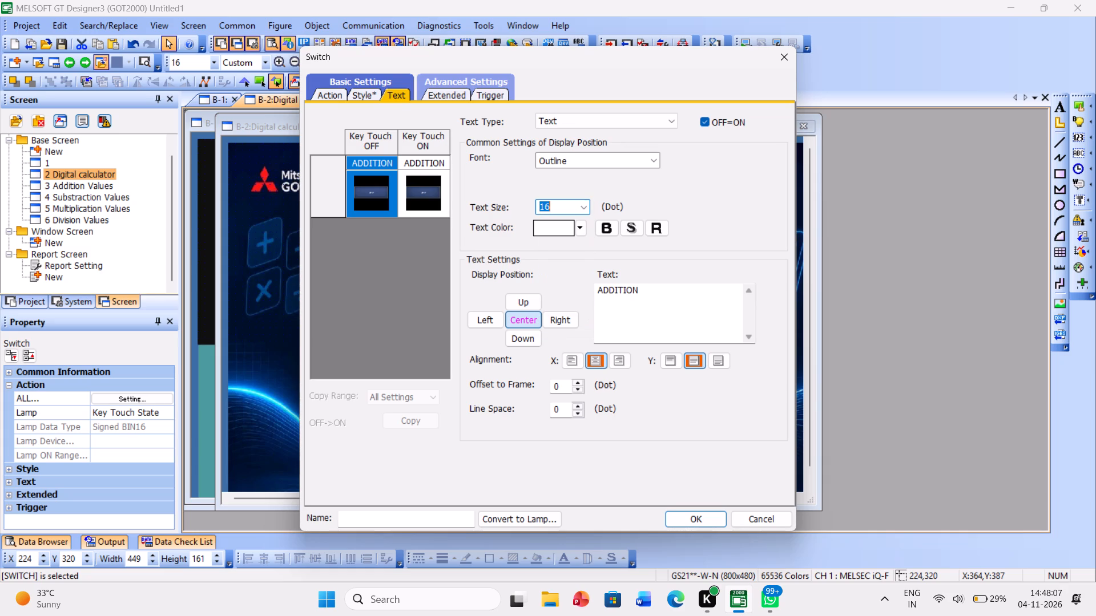
left_click(330, 95)
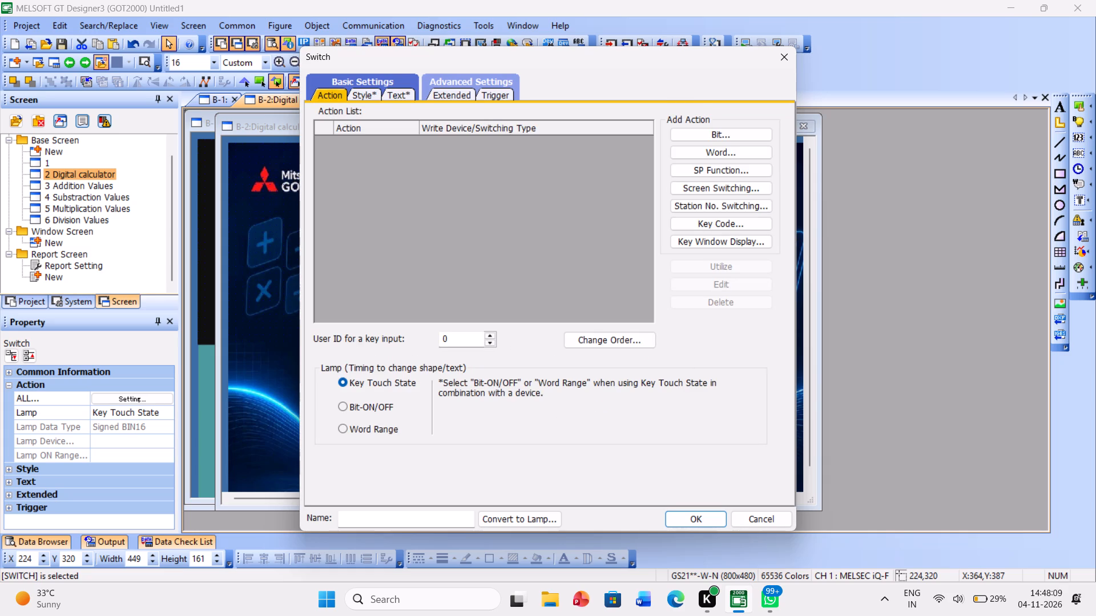
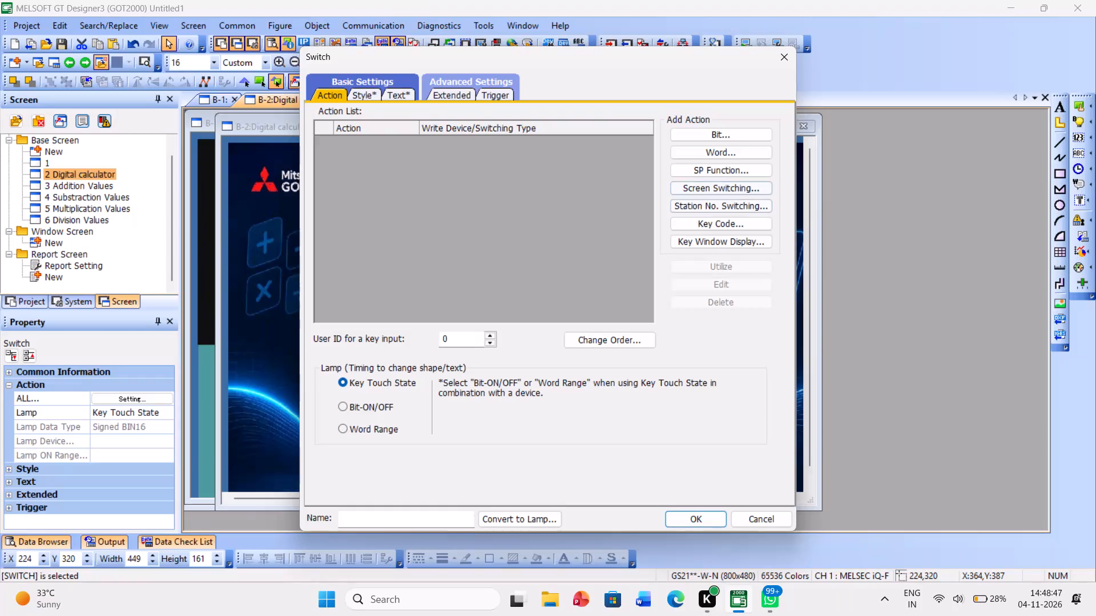
Add a fixed screen-switching action to the Addition switch that goes to base screen 3, Addition Values.
left_click(710, 191)
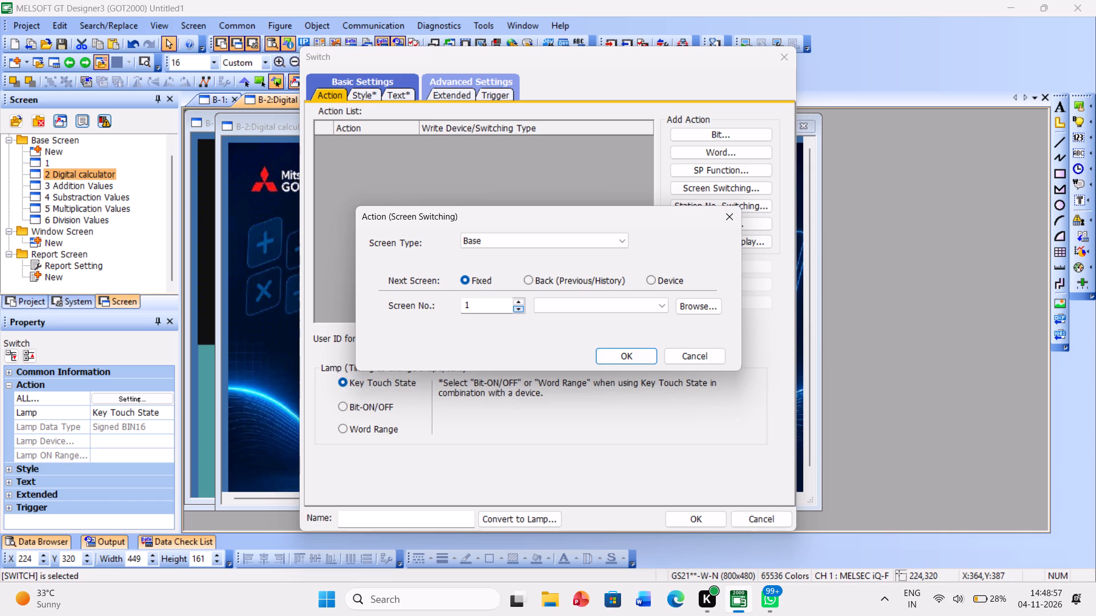
double_click(519, 311)
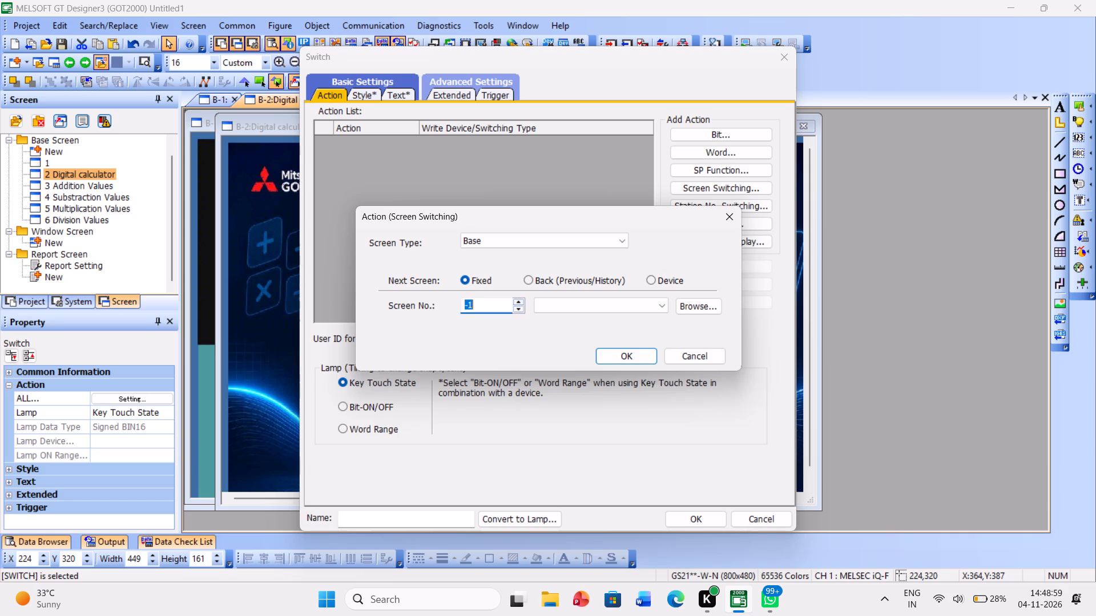
double_click(518, 305)
triple_click(518, 302)
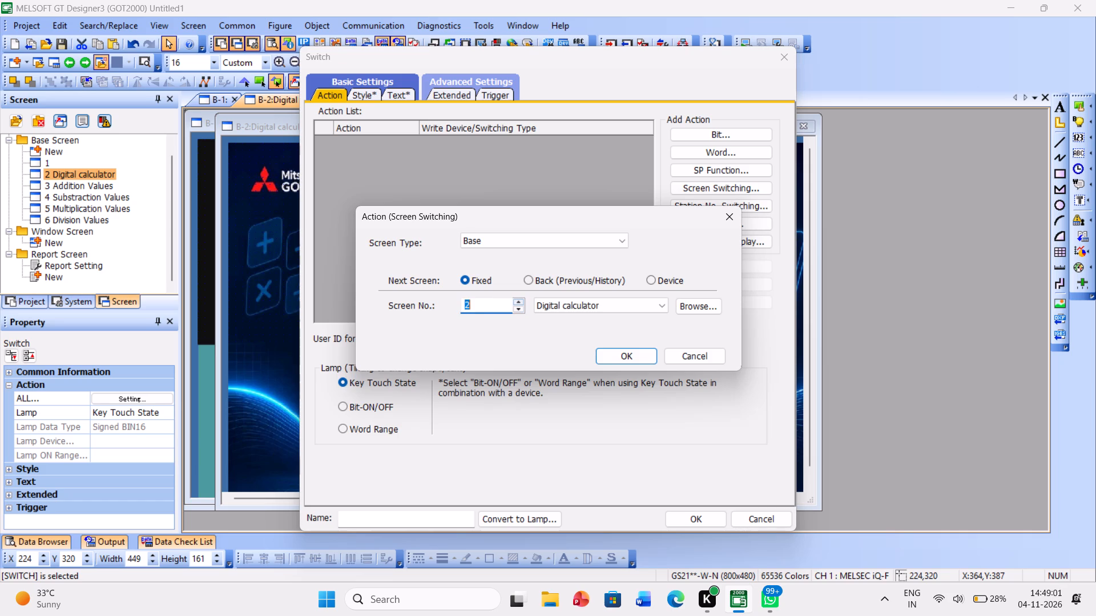
left_click(518, 300)
left_click(632, 352)
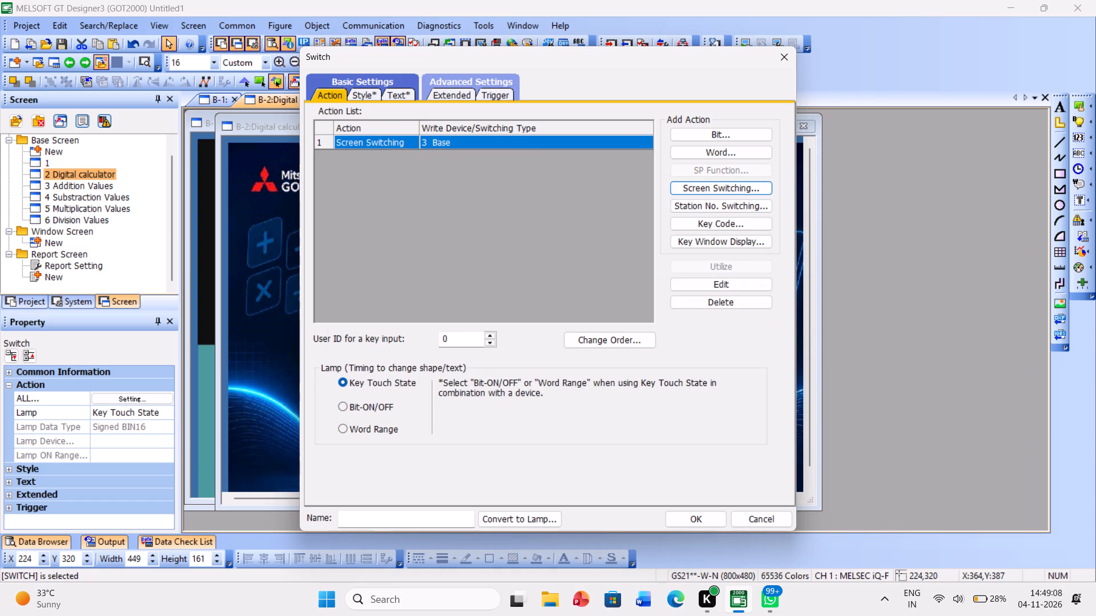
left_click(689, 155)
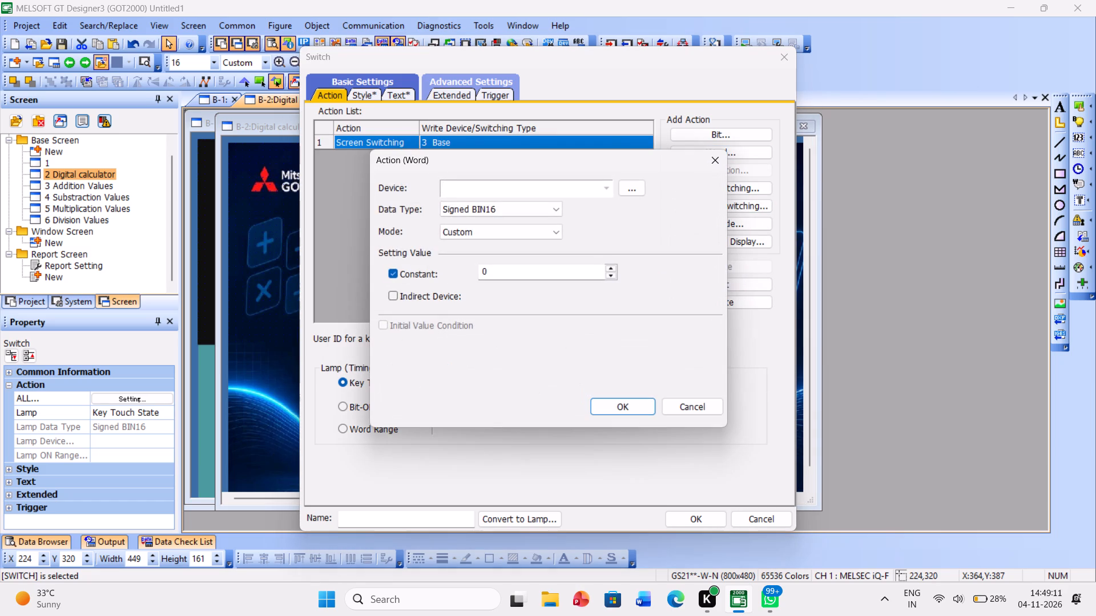
left_click(710, 161)
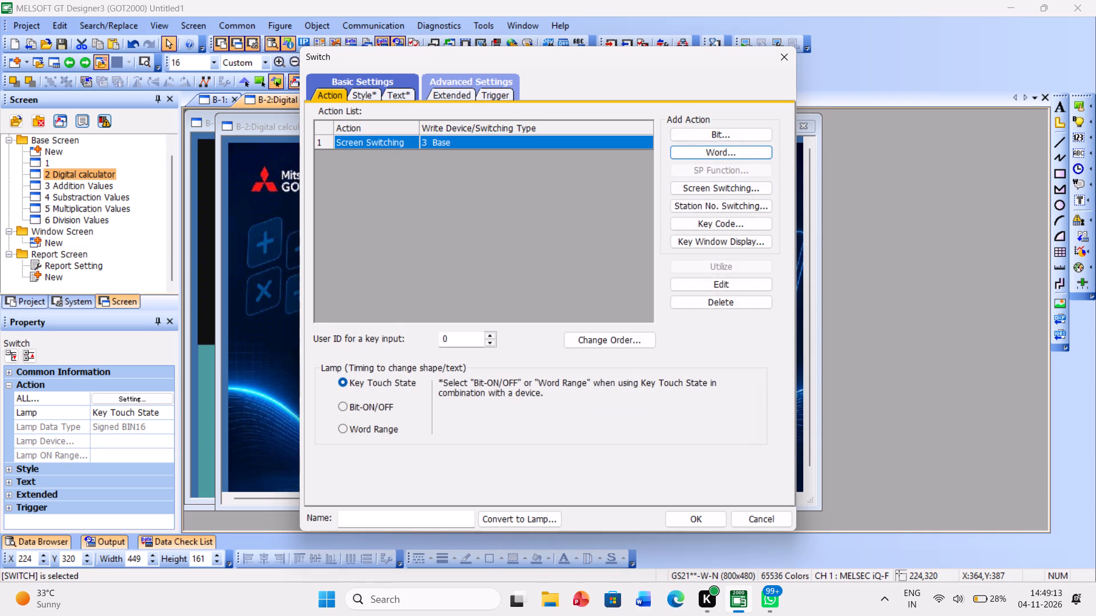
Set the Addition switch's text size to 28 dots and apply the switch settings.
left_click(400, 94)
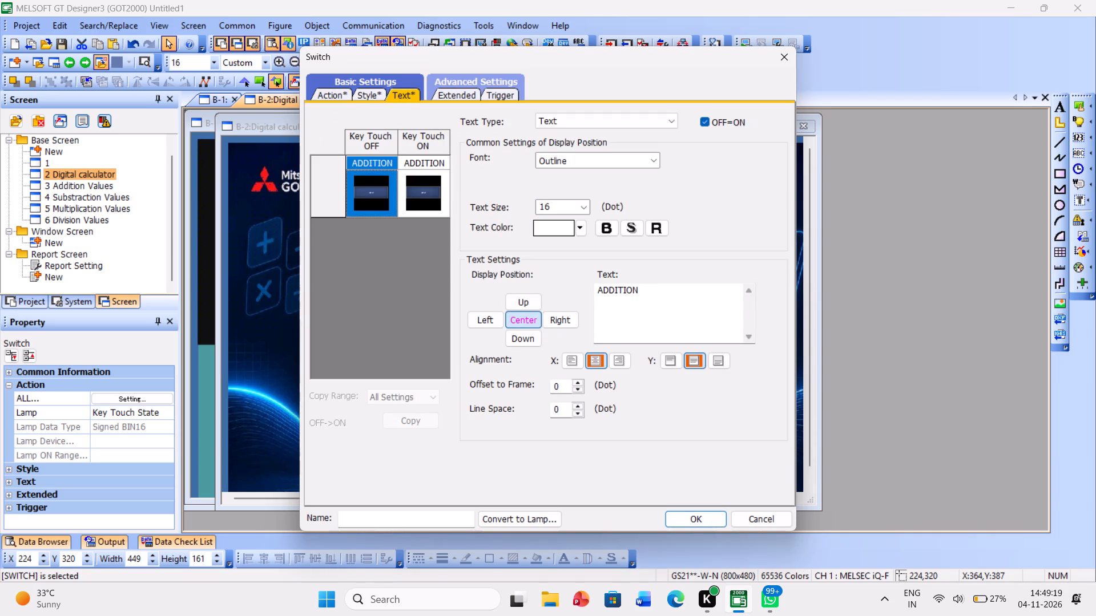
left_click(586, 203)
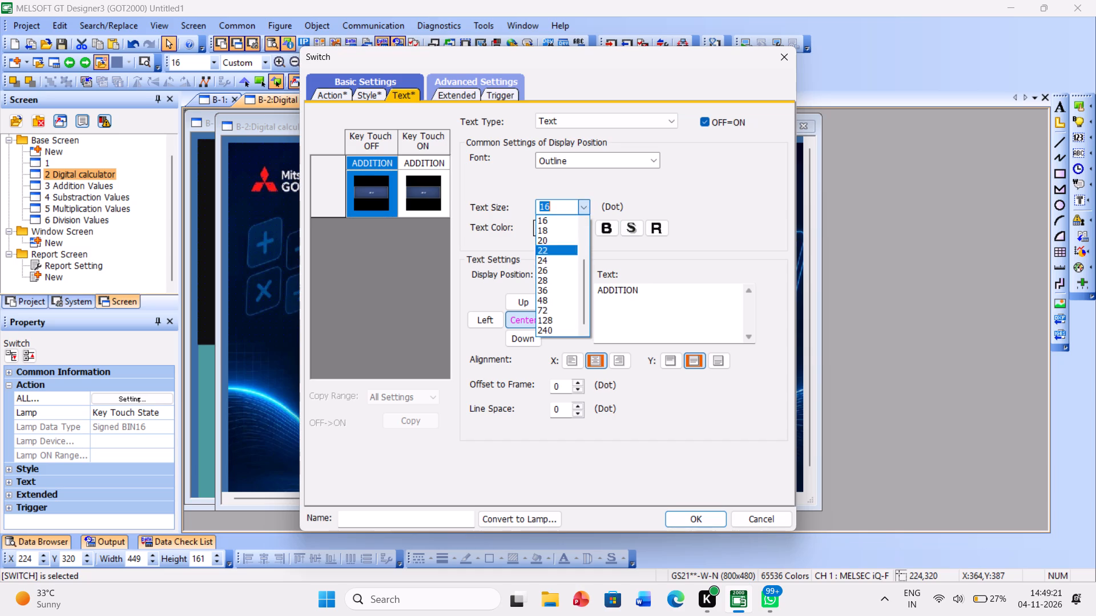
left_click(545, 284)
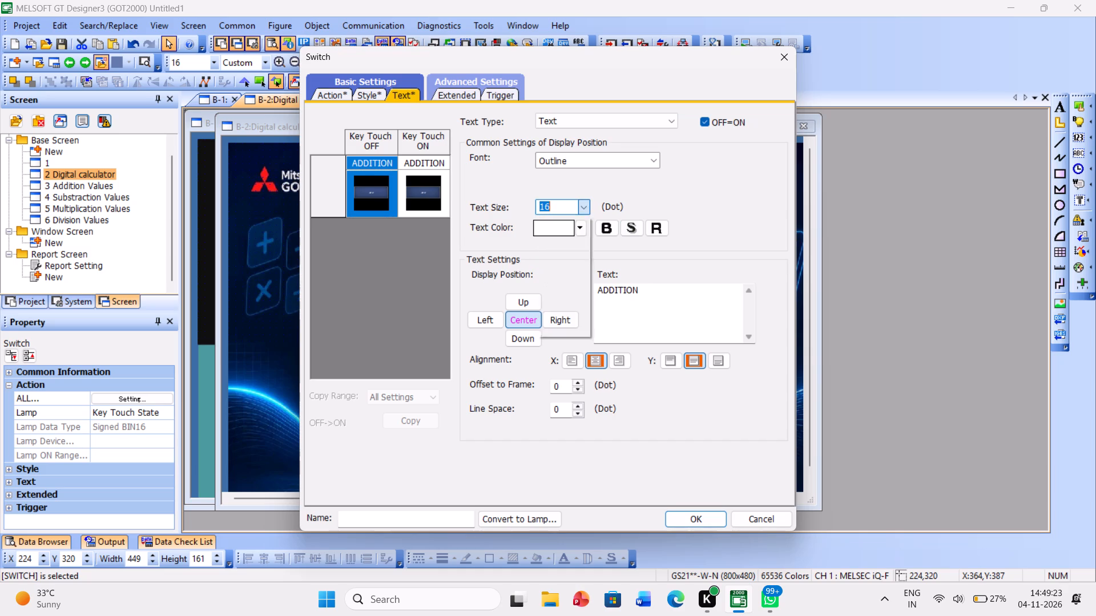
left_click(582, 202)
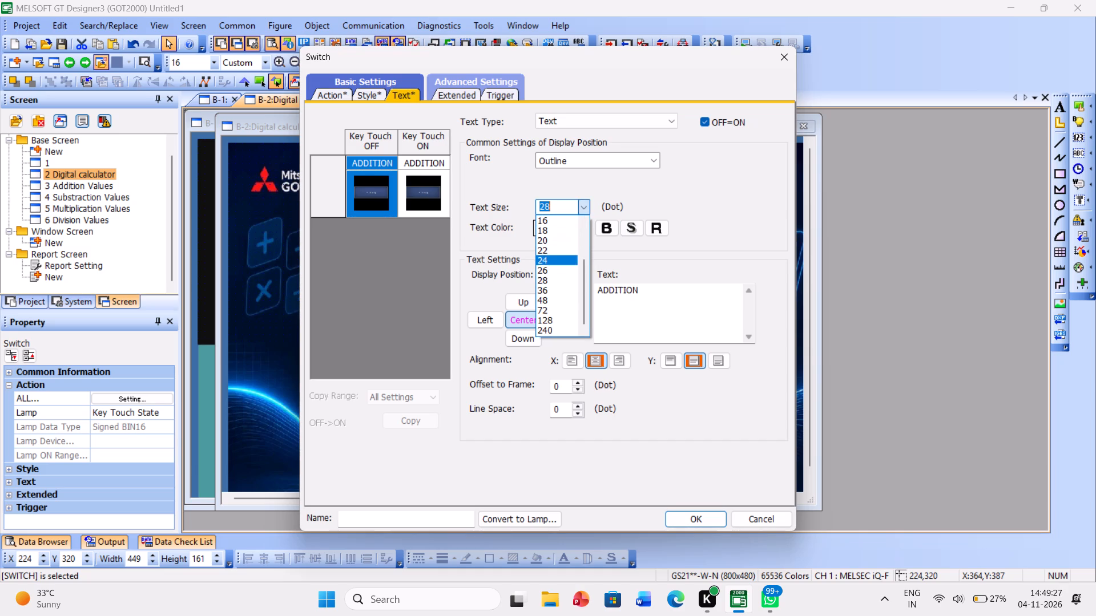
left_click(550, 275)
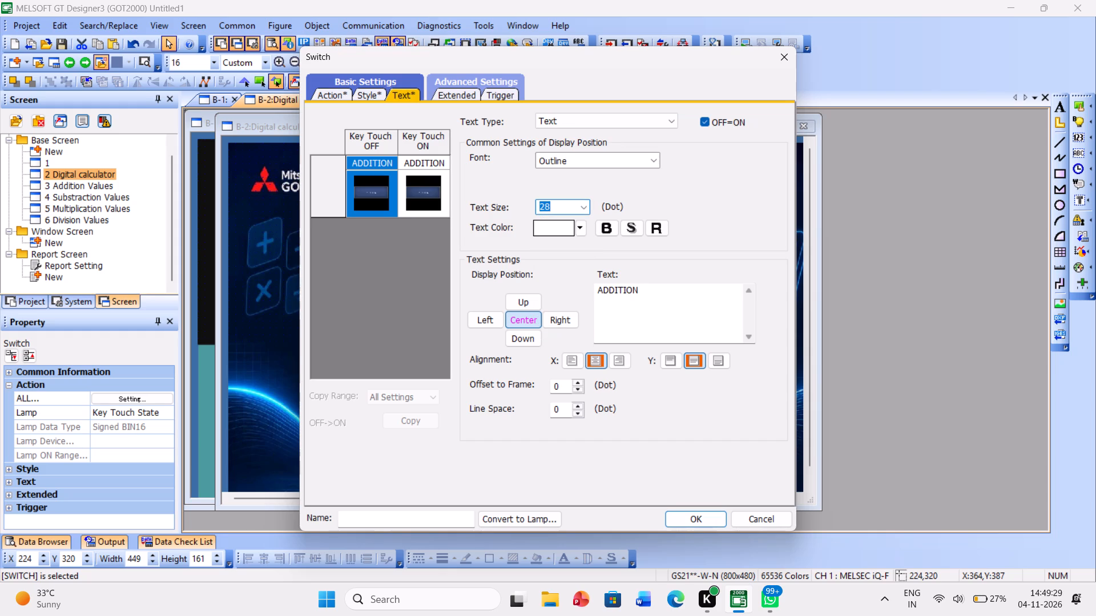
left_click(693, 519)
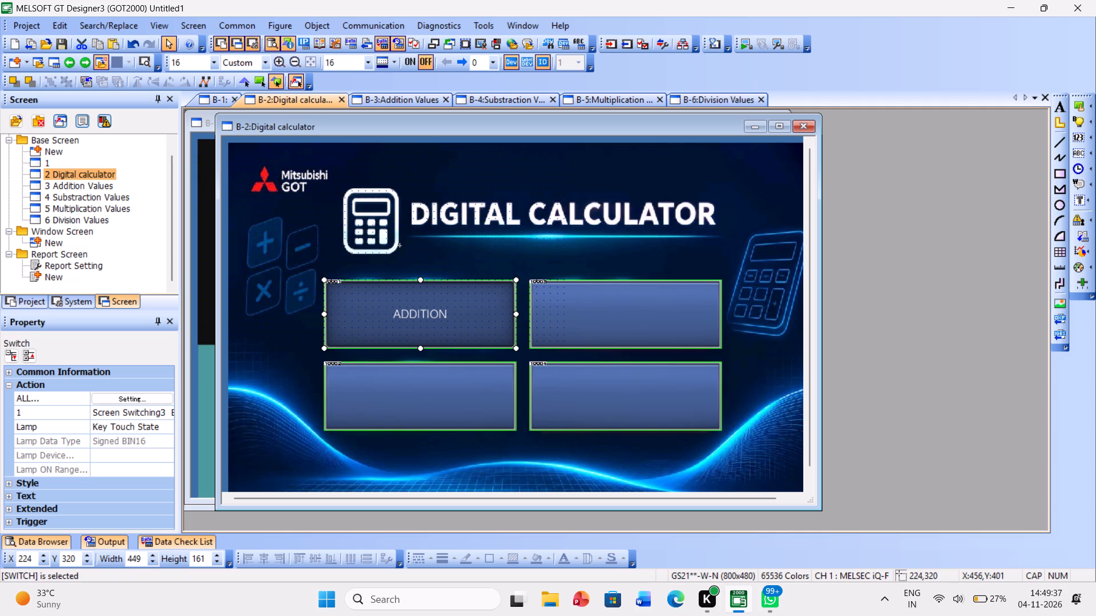
Reopen the Addition switch's text settings, set the text size to 48 dots and apply it.
left_click(424, 314)
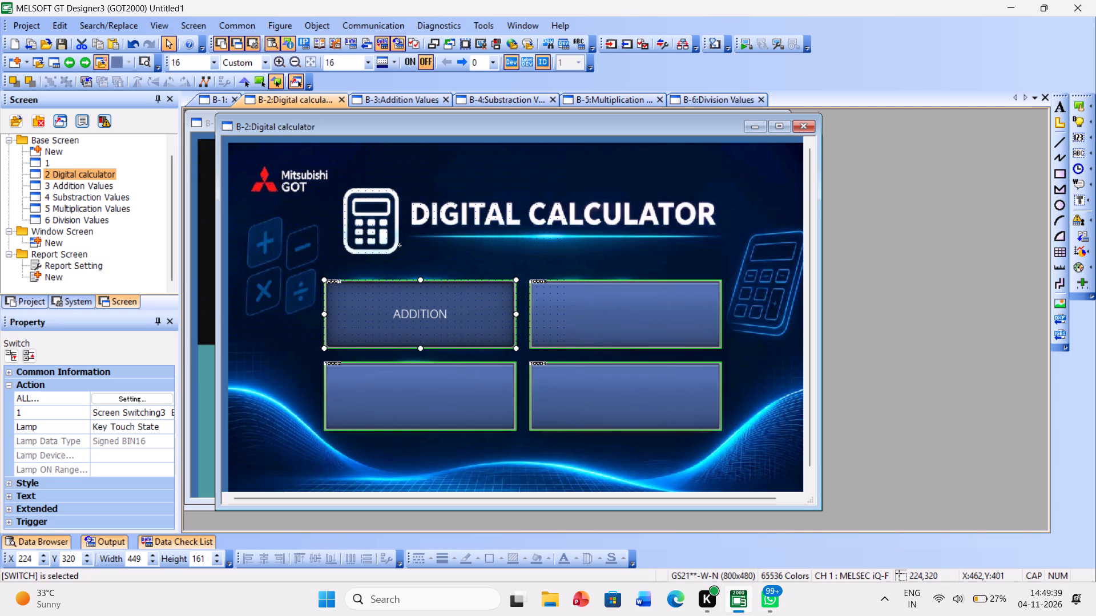
double_click(427, 314)
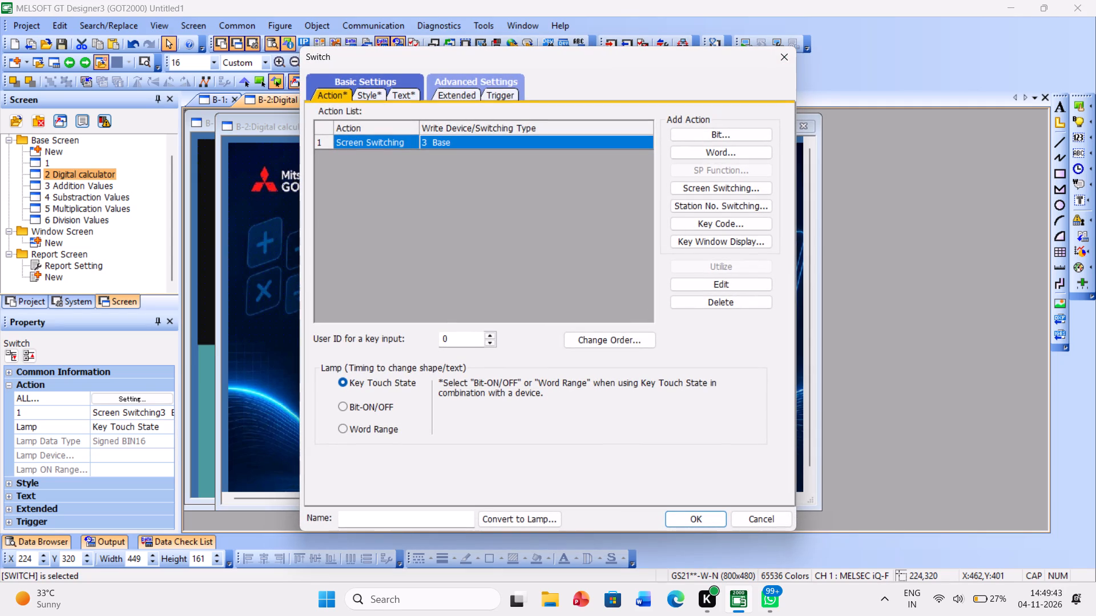
left_click(405, 93)
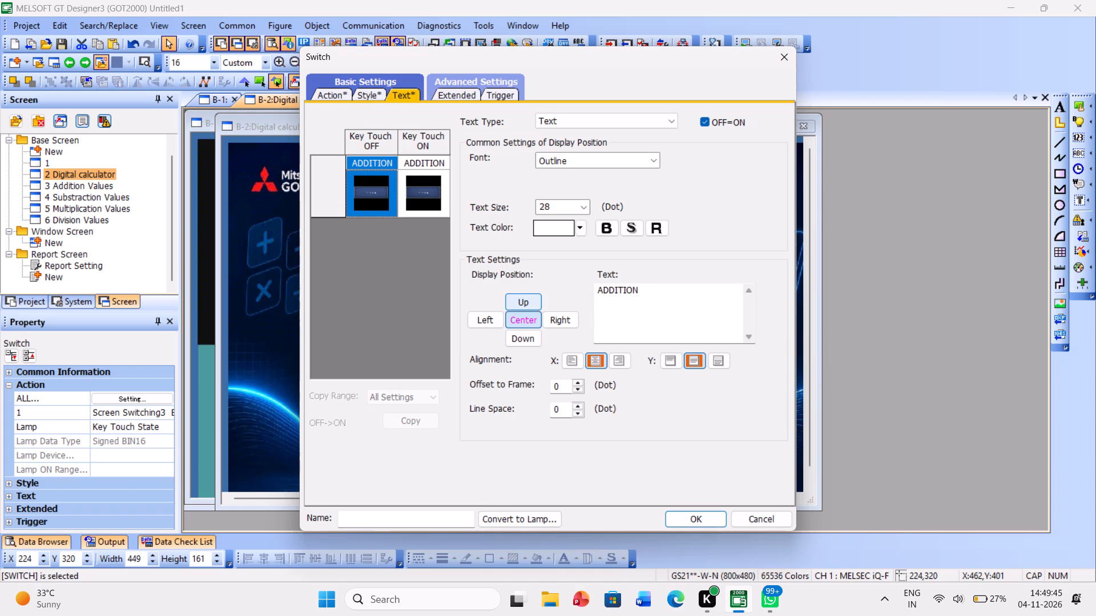
left_click(581, 206)
left_click(557, 302)
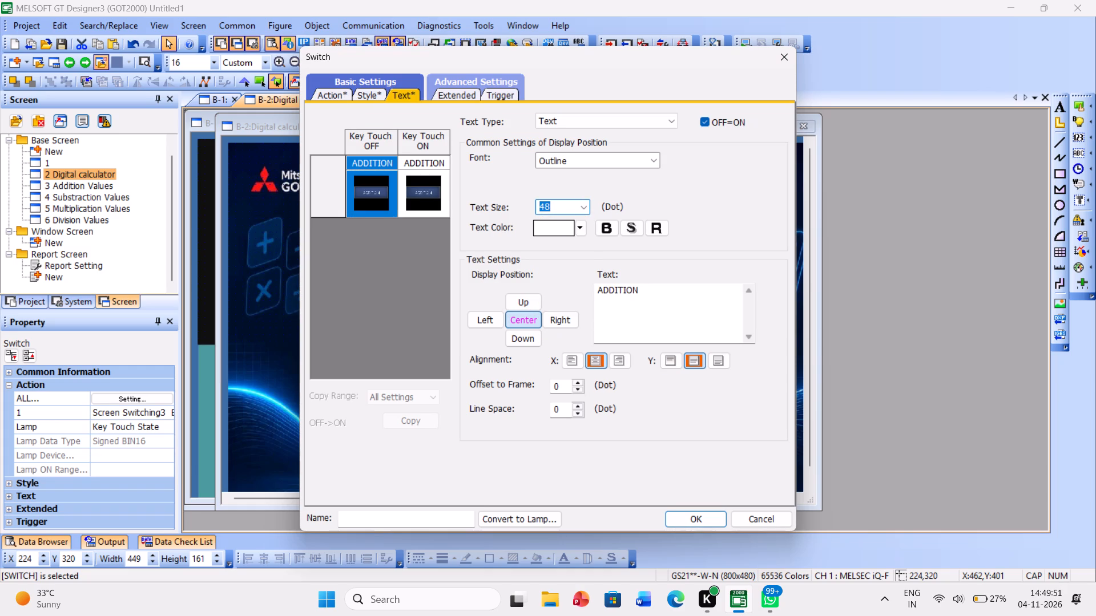
left_click(688, 516)
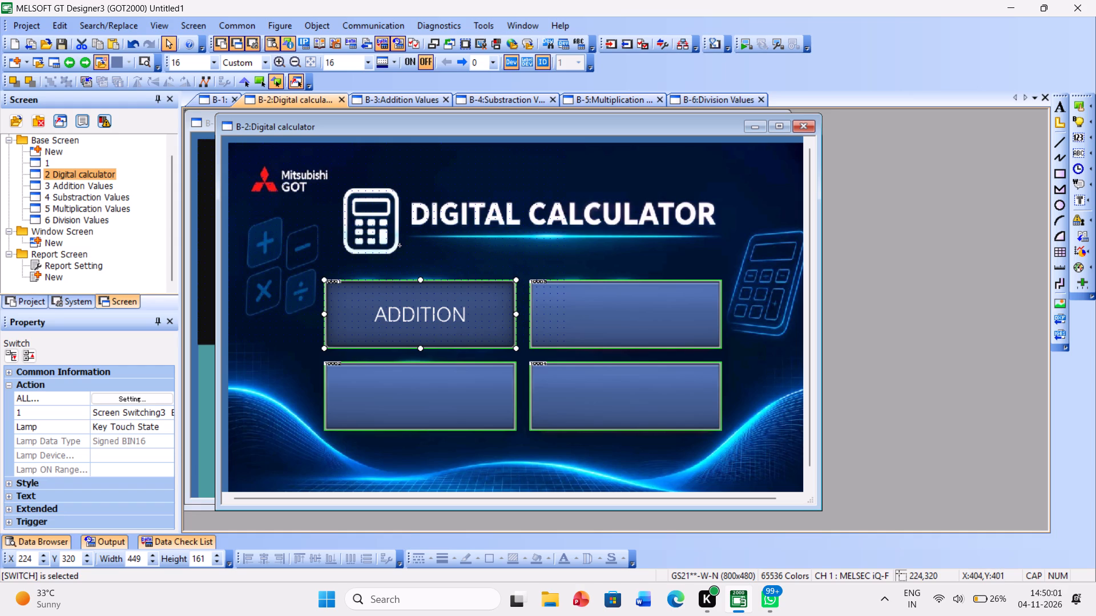
Reopen the Addition switch's text settings and compare the text held at the Left, Right and Center display positions.
double_click(370, 318)
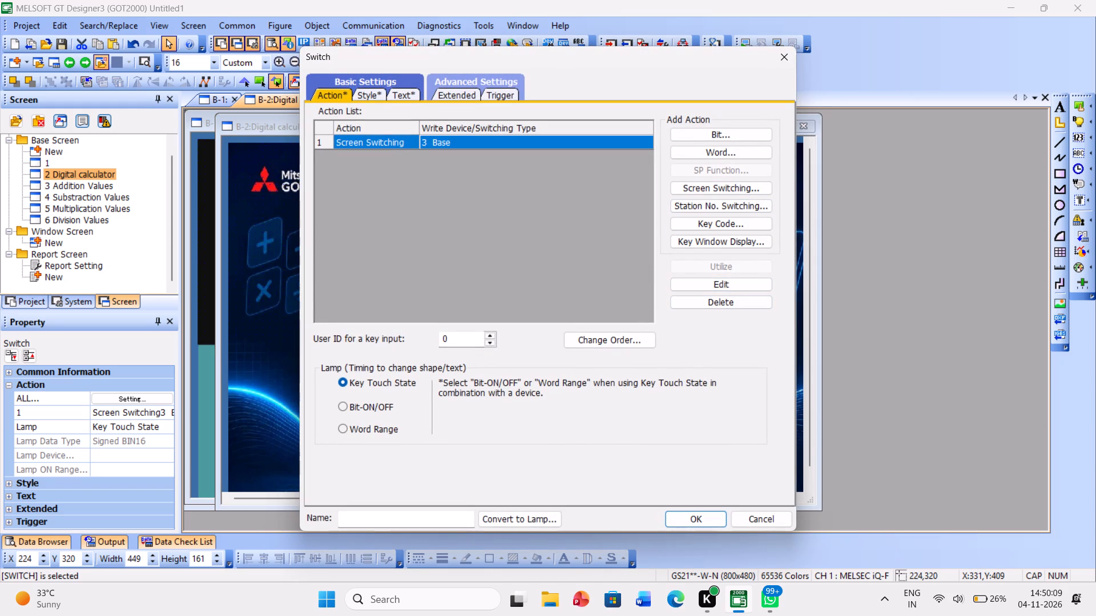
left_click(405, 84)
left_click(405, 94)
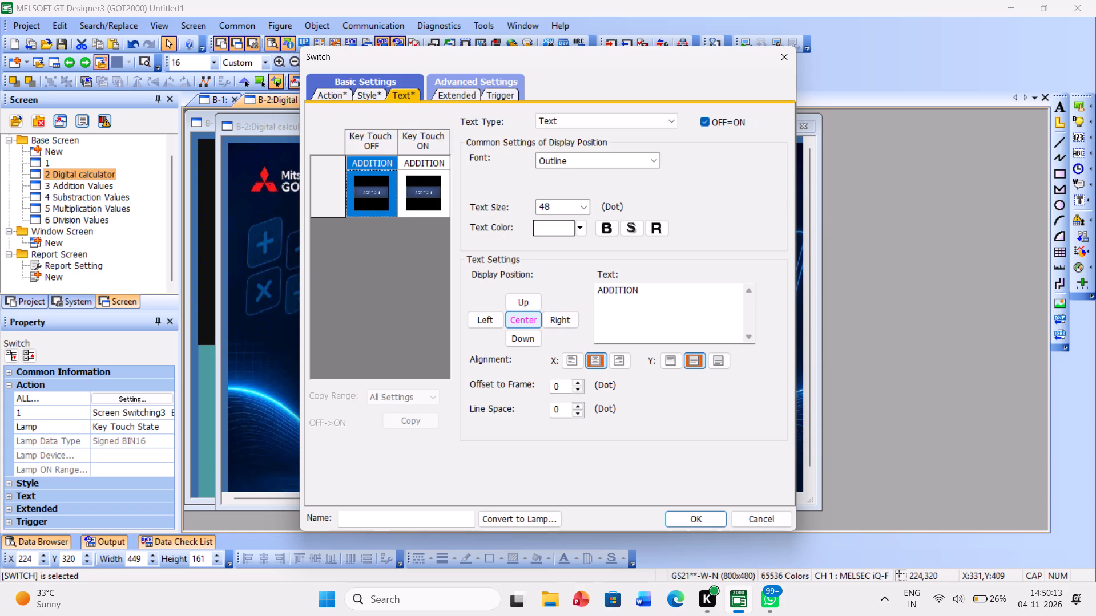
left_click(481, 324)
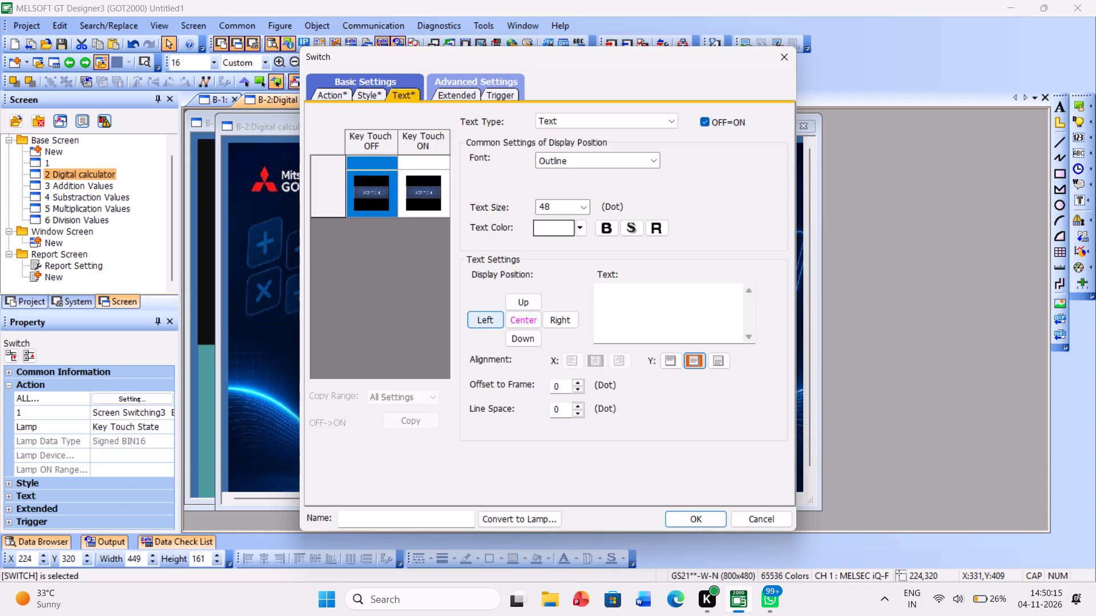
left_click(555, 318)
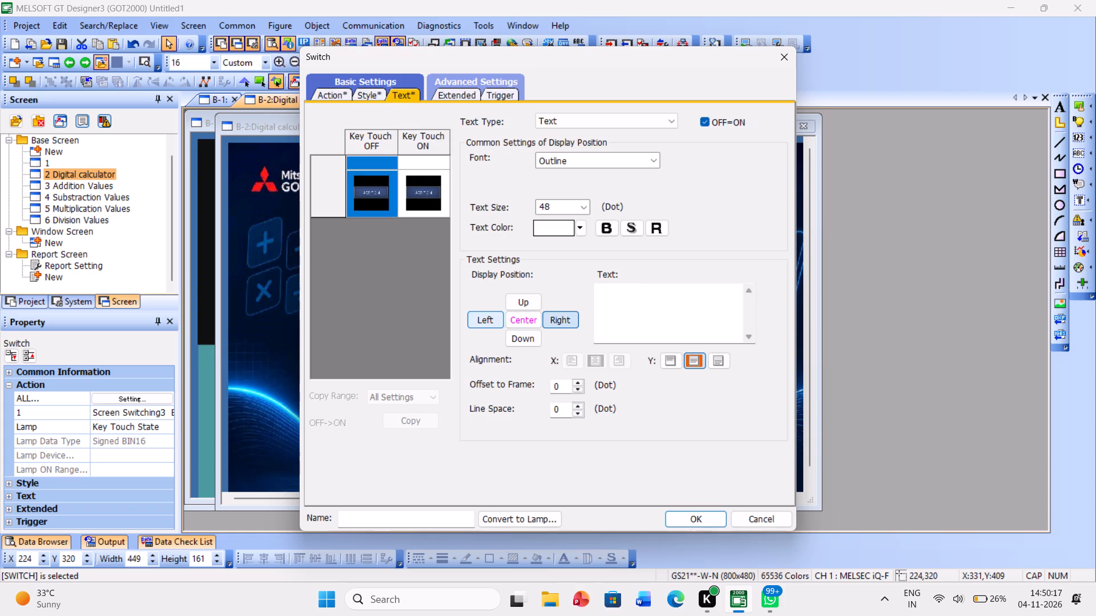
left_click(489, 317)
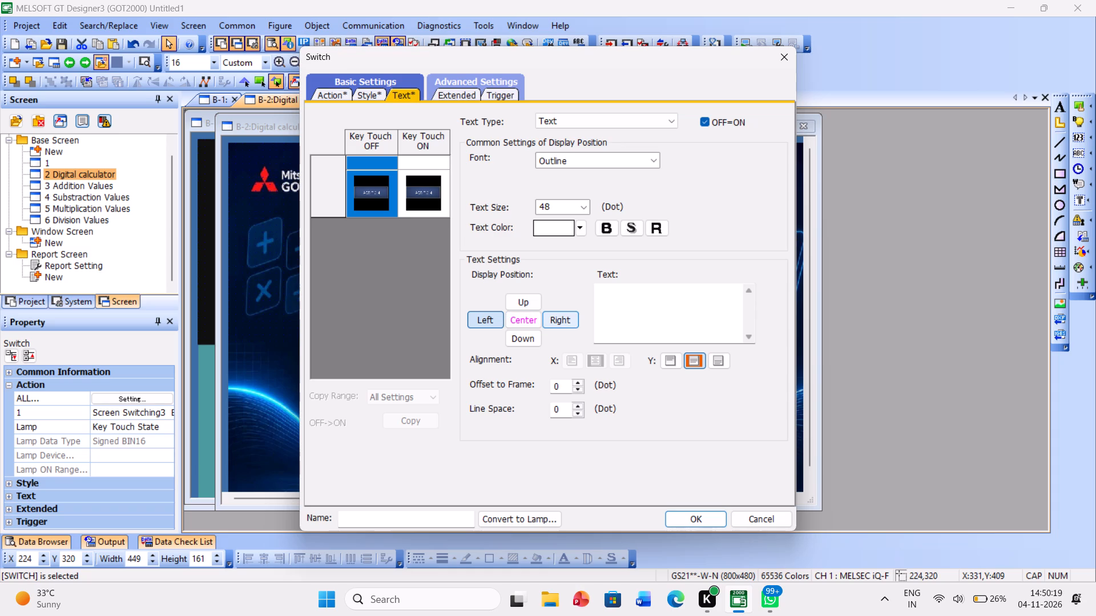
left_click(560, 315)
left_click(533, 318)
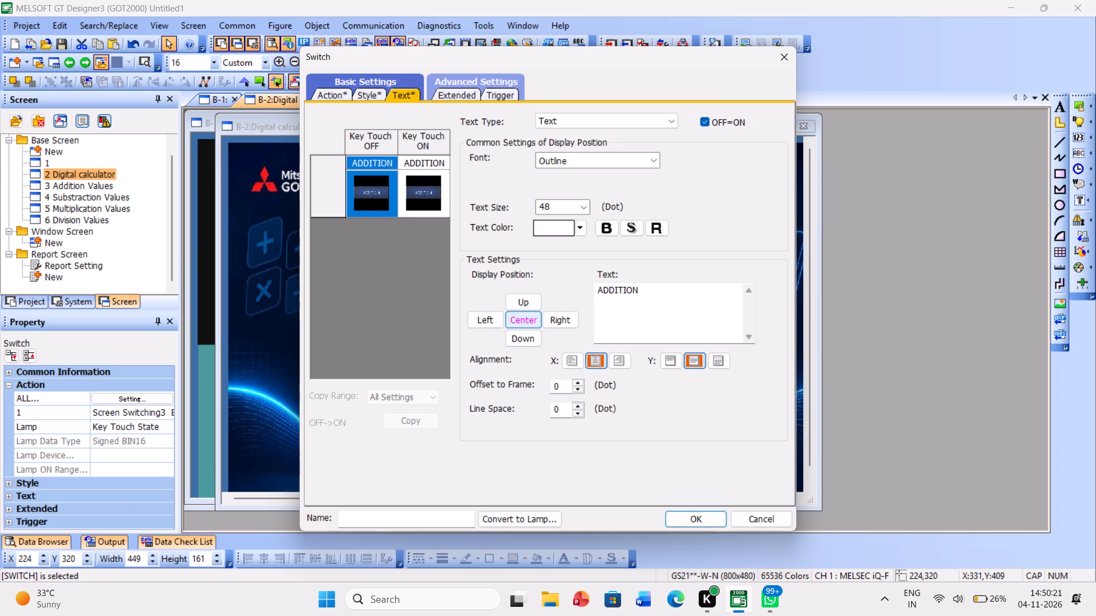
left_click(553, 318)
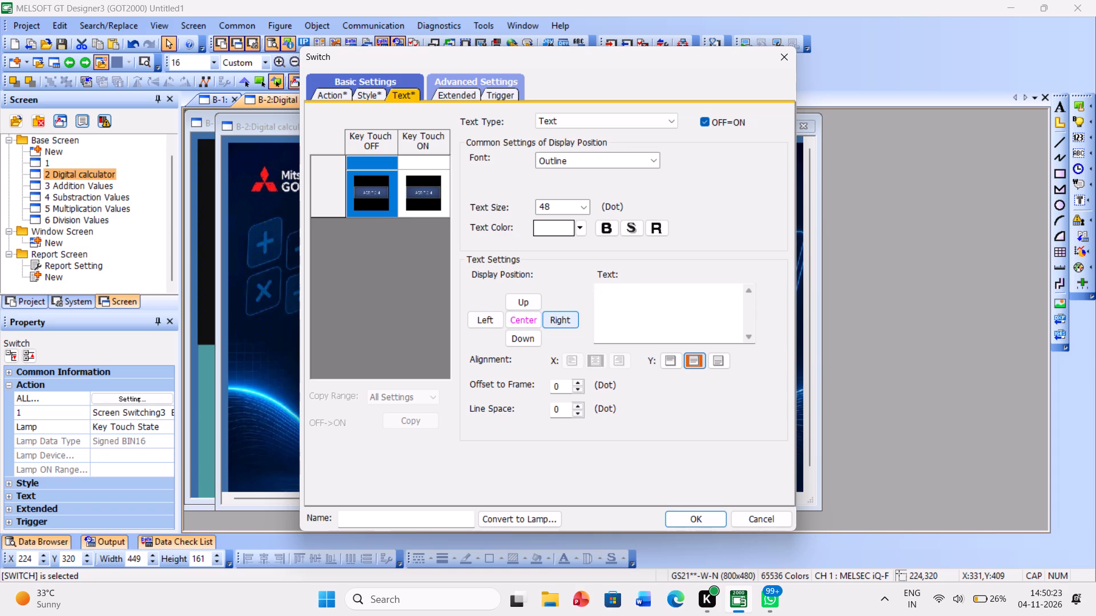
left_click(525, 322)
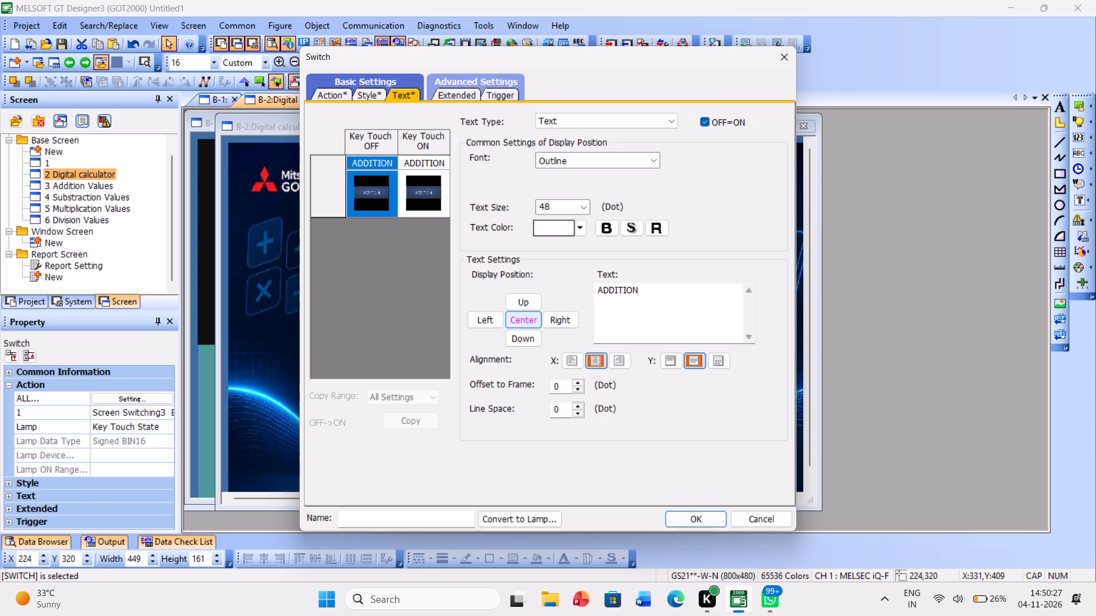
Clear the ADDITION text from the switch's Center display position.
left_click(660, 298)
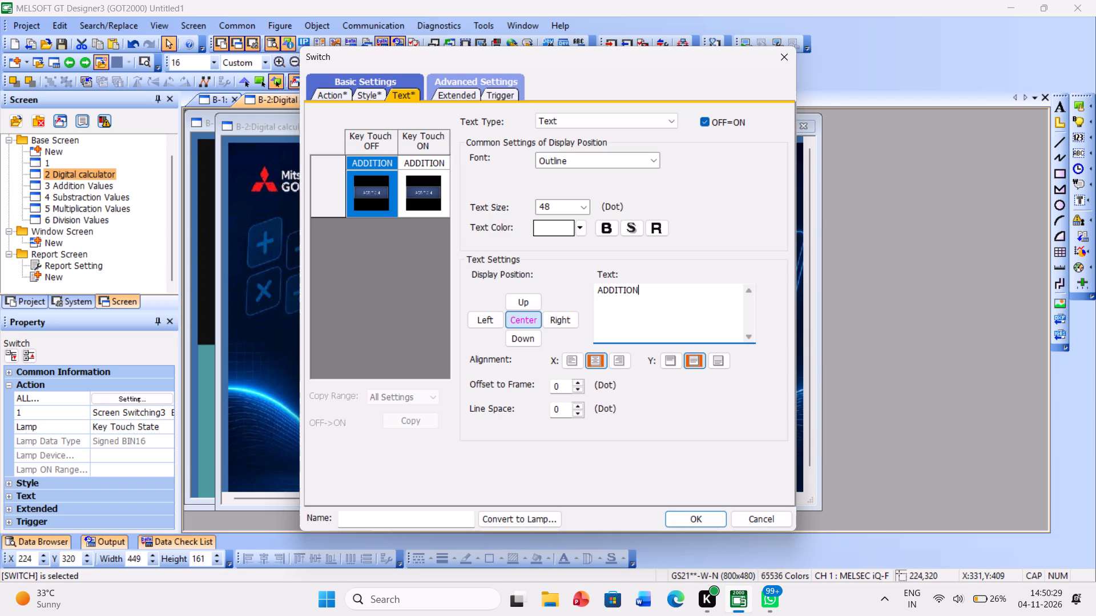
key("BackSpace")
key("BackSpace")
key("BackSpace")
key("BackSpace")
key("BackSpace")
key("BackSpace")
key("BackSpace")
key("BackSpace")
key("BackSpace")
key("BackSpace")
key("BackSpace")
key("BackSpace")
key("BackSpace")
key("BackSpace")
key("BackSpace")
key("BackSpace")
key("BackSpace")
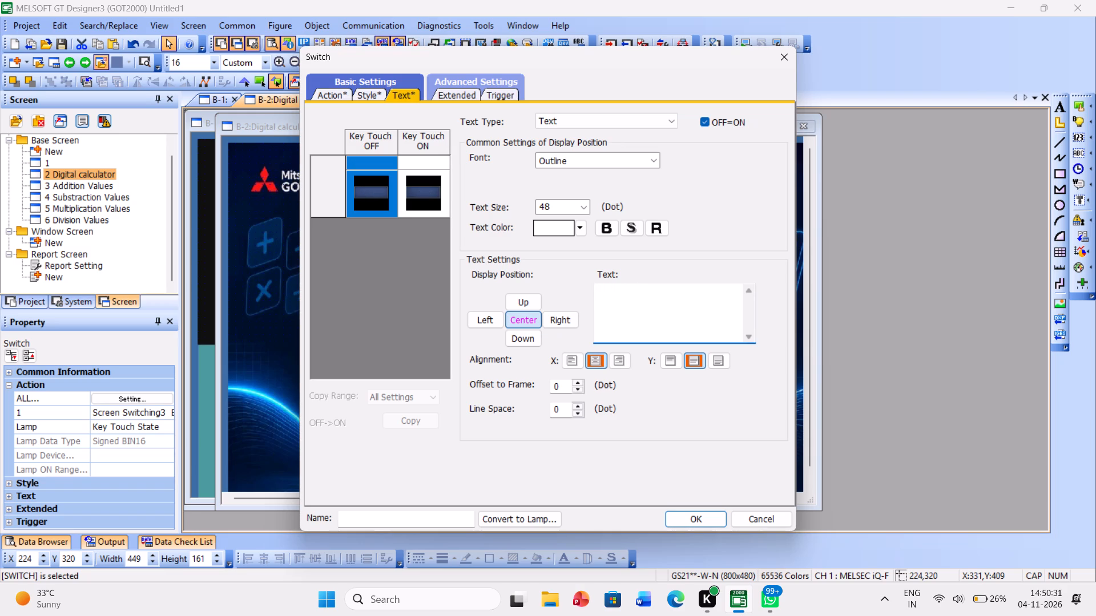
Enter + as the Addition switch's text at the Left display position.
left_click(474, 320)
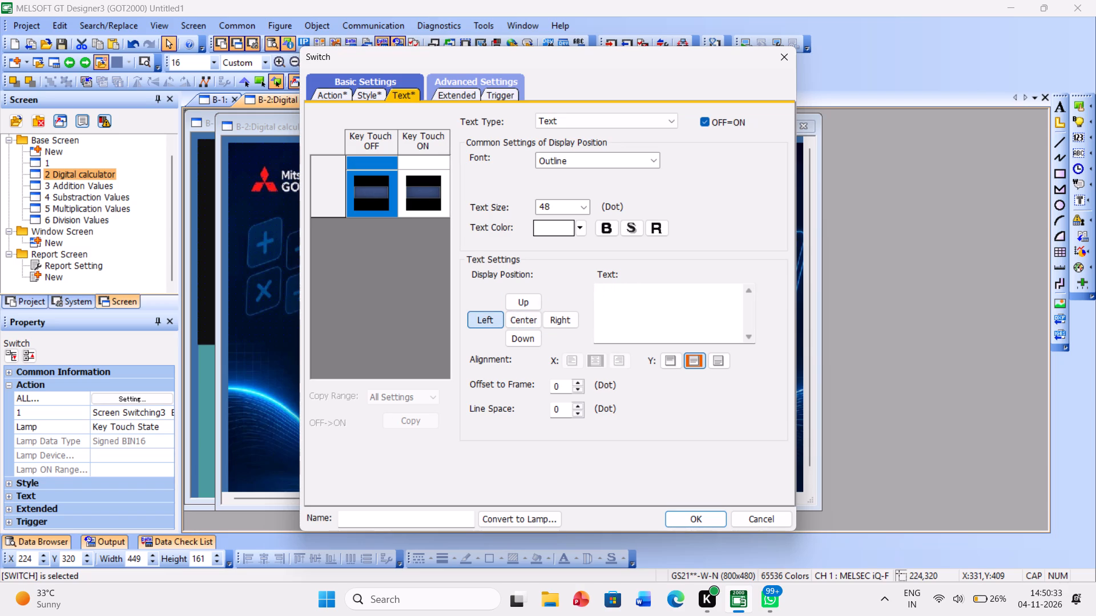
left_click(631, 293)
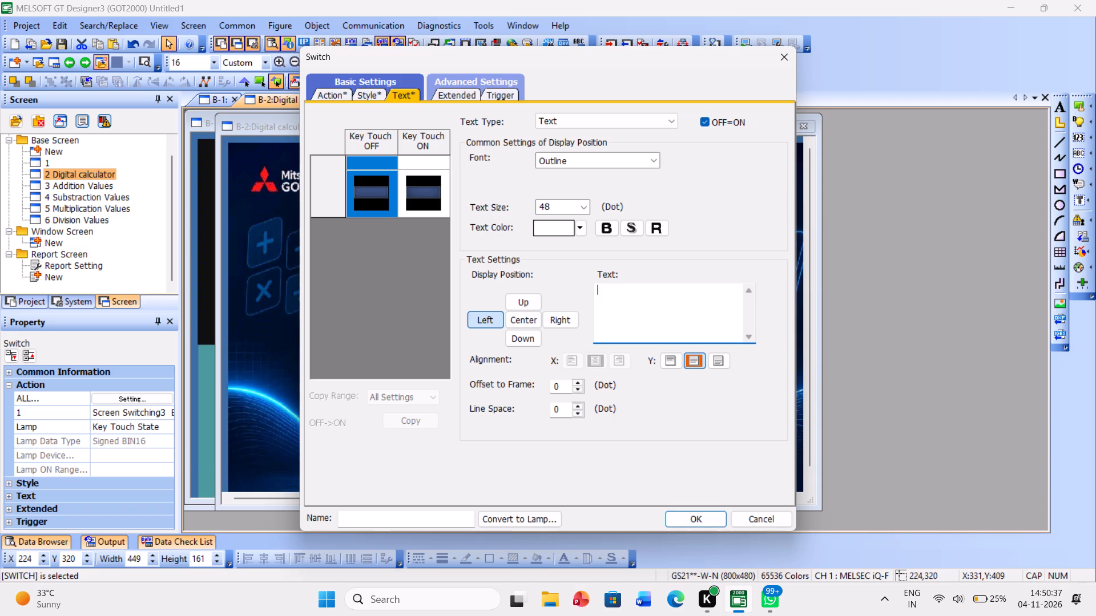
key("shift+plus")
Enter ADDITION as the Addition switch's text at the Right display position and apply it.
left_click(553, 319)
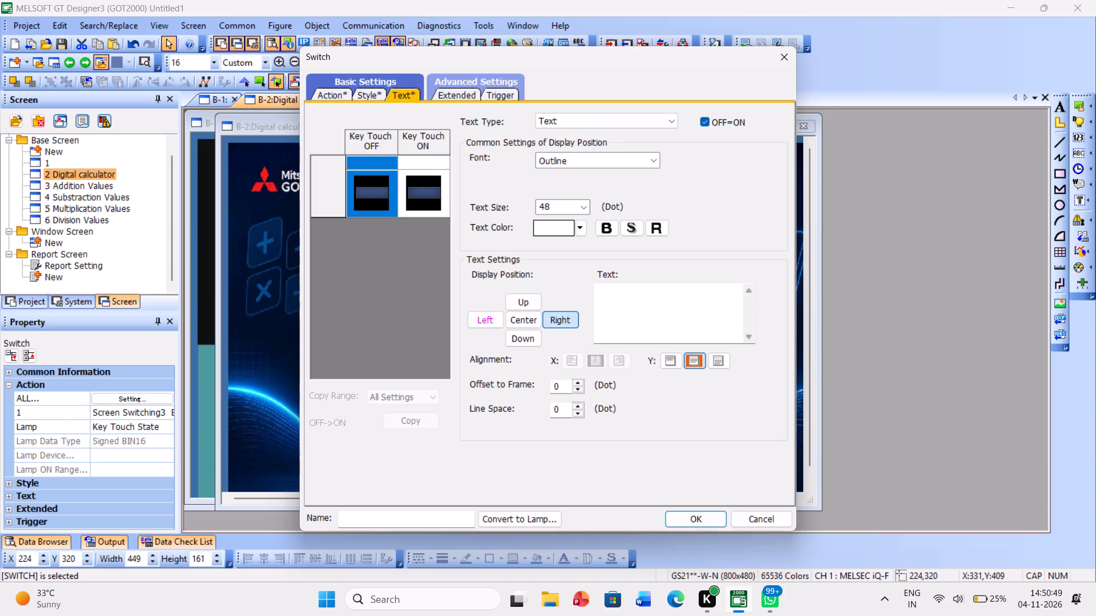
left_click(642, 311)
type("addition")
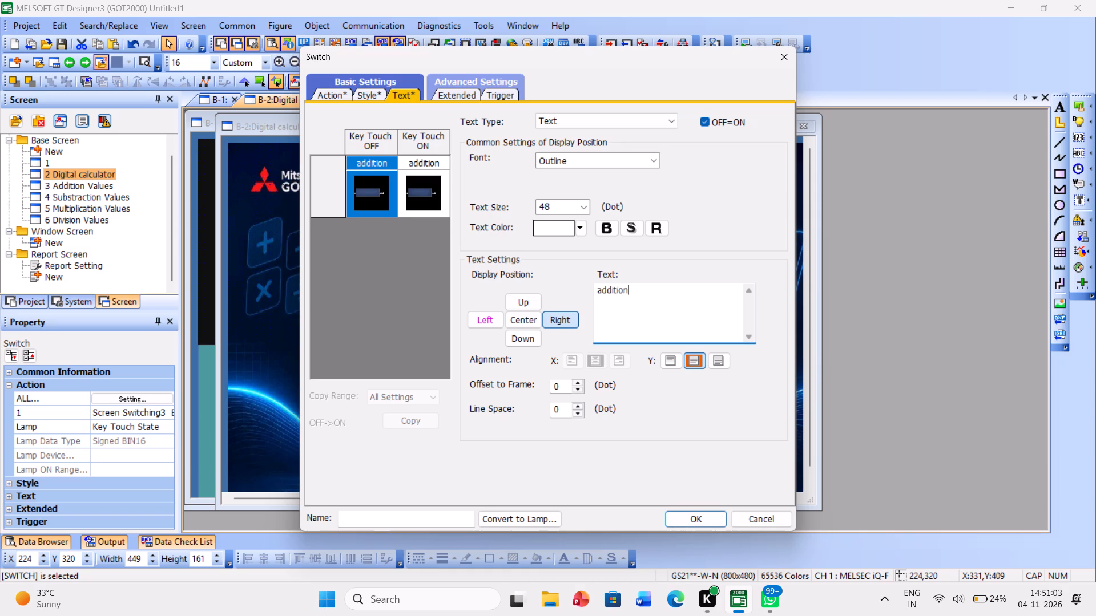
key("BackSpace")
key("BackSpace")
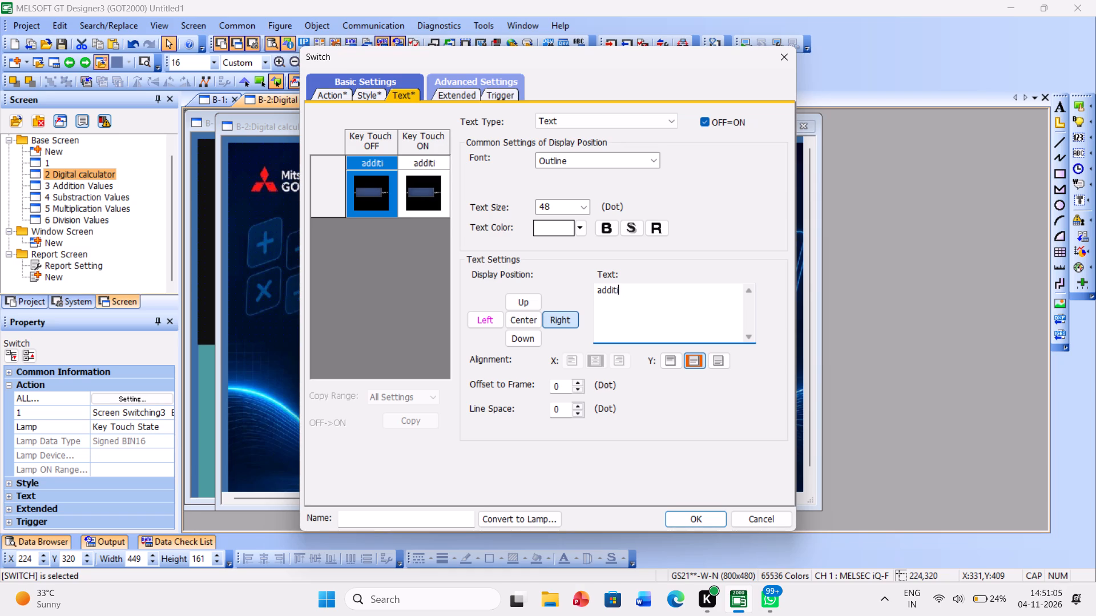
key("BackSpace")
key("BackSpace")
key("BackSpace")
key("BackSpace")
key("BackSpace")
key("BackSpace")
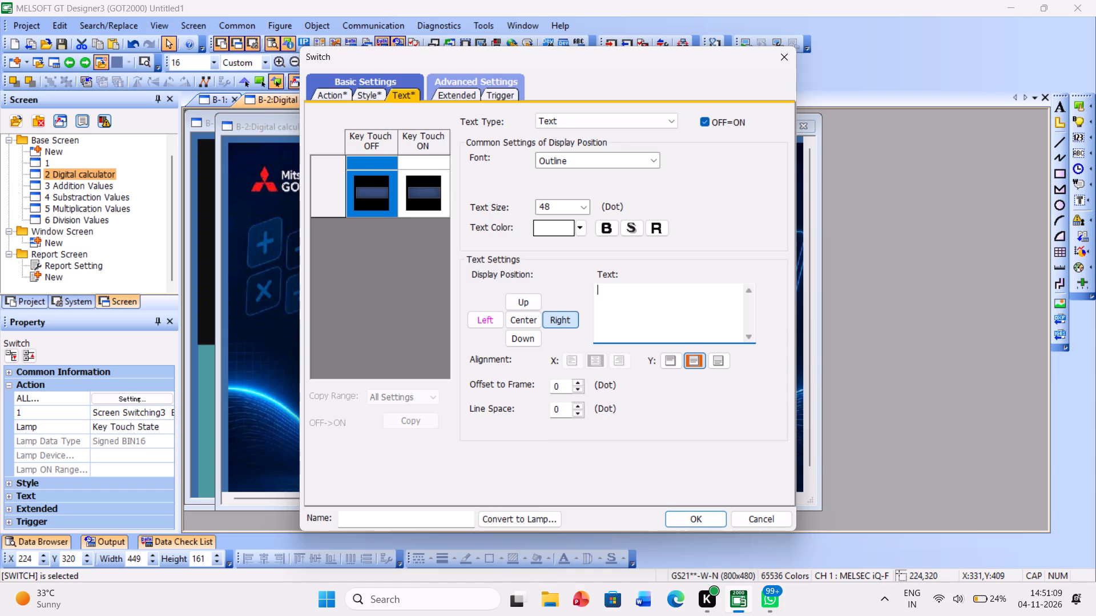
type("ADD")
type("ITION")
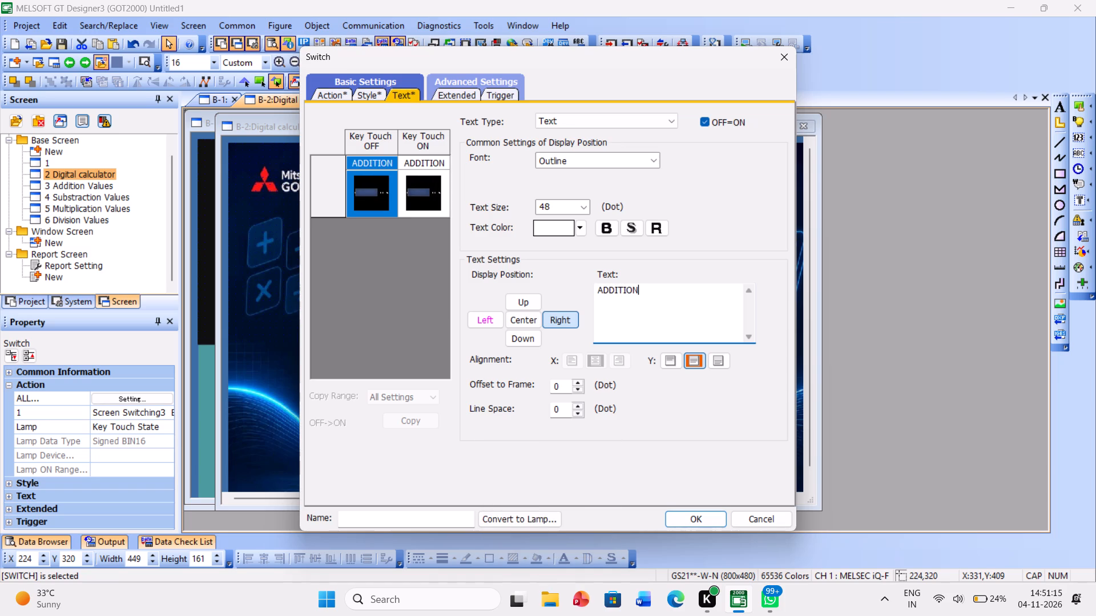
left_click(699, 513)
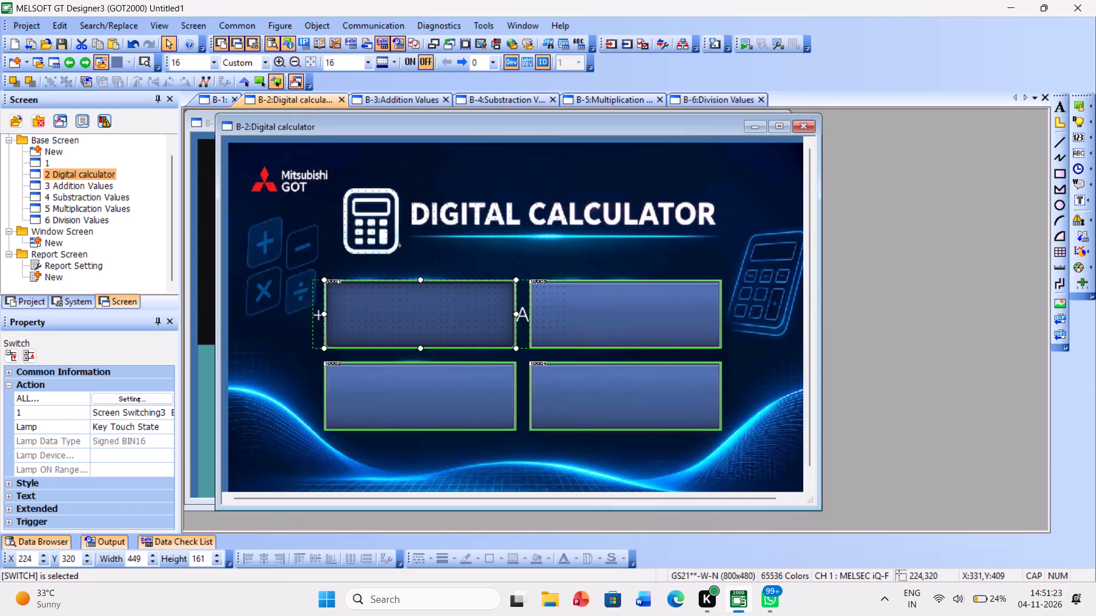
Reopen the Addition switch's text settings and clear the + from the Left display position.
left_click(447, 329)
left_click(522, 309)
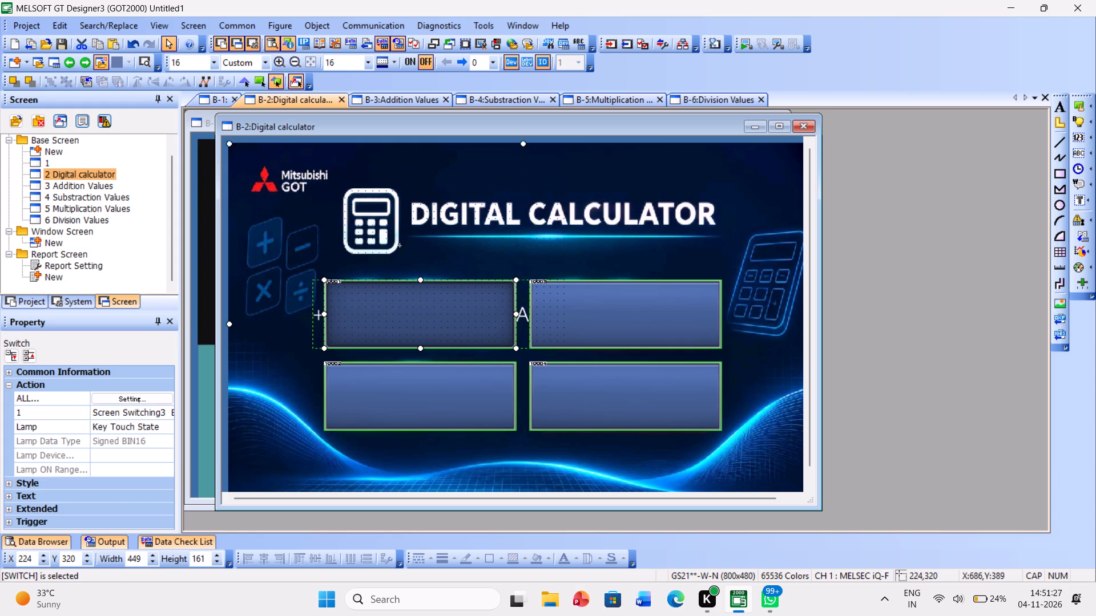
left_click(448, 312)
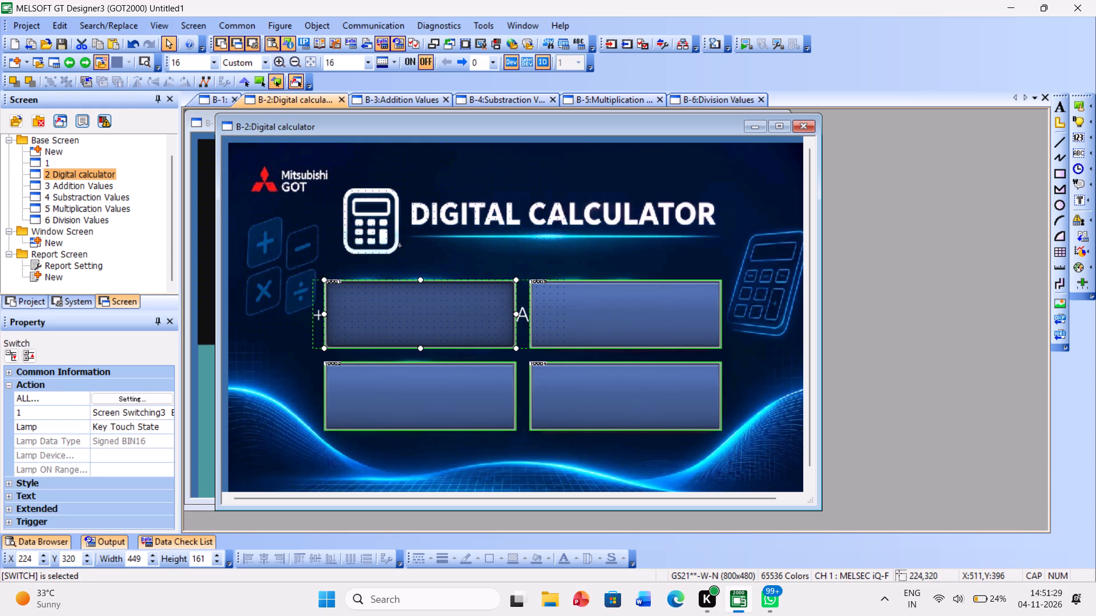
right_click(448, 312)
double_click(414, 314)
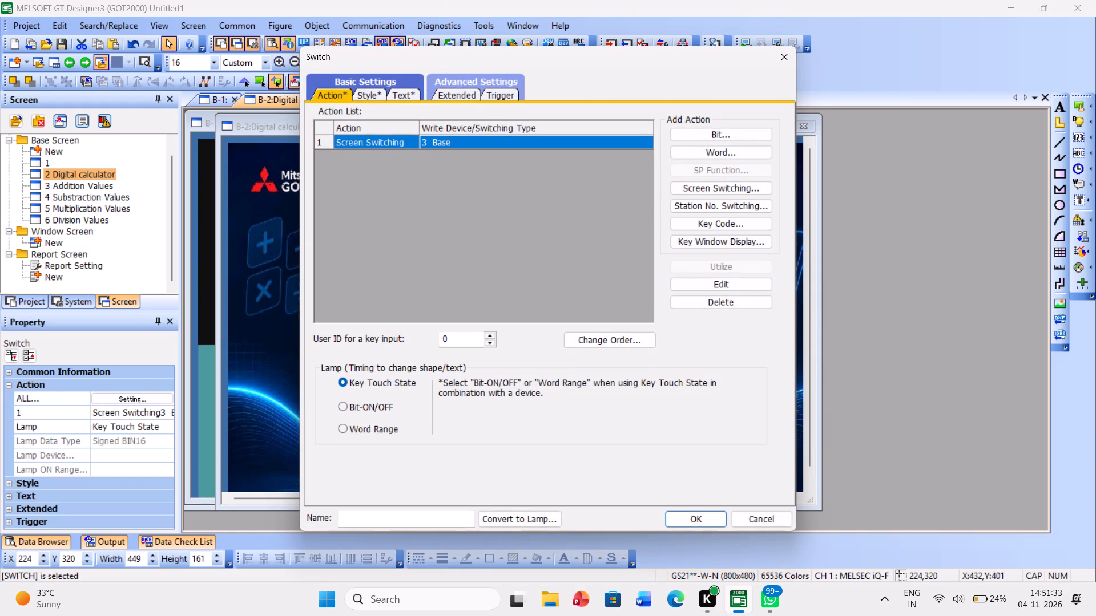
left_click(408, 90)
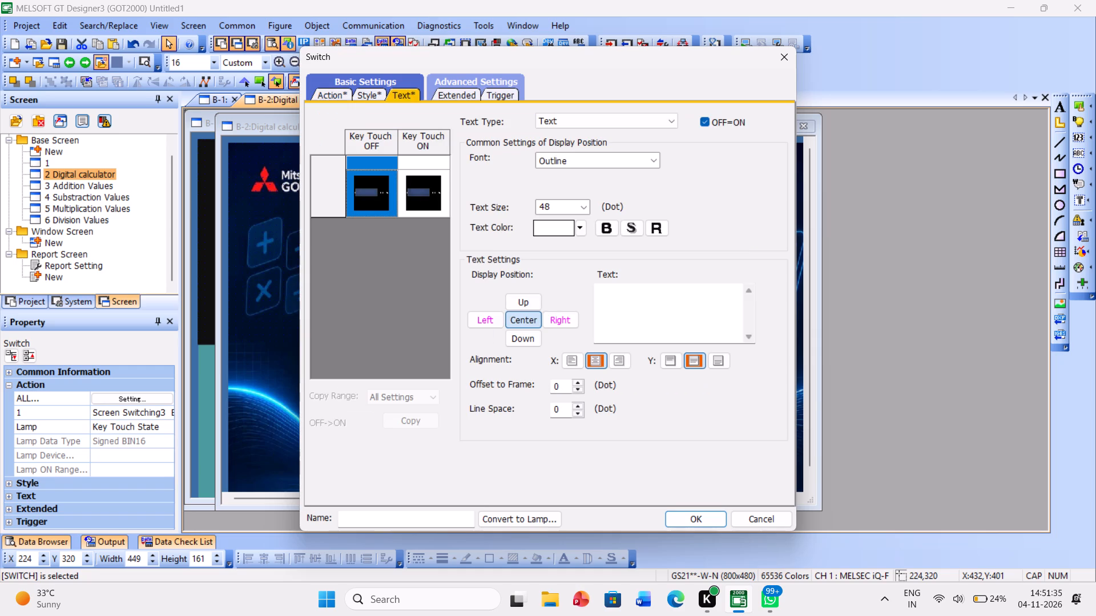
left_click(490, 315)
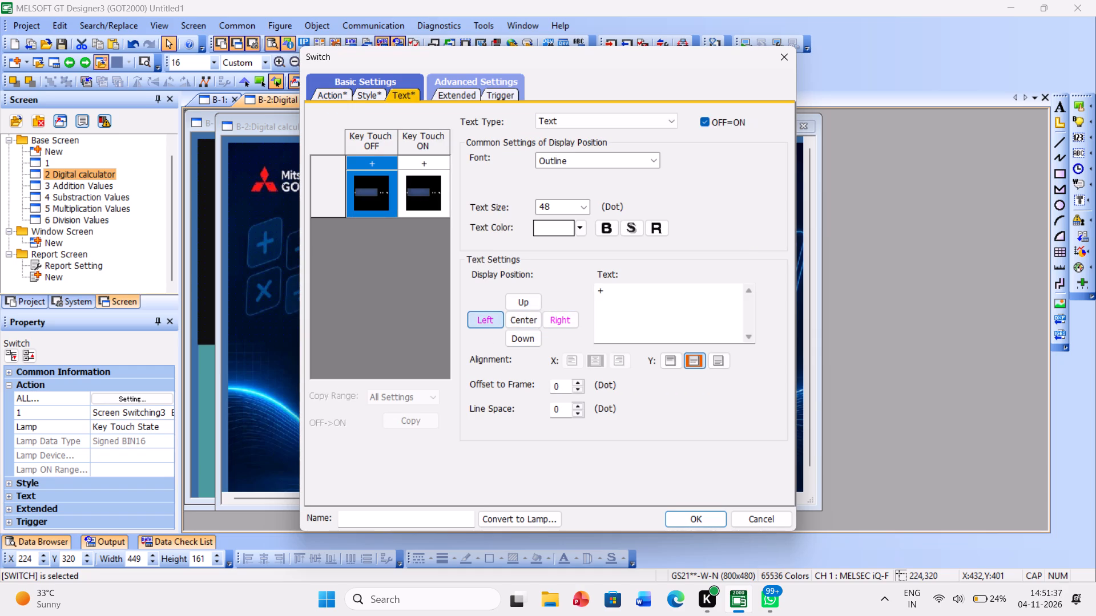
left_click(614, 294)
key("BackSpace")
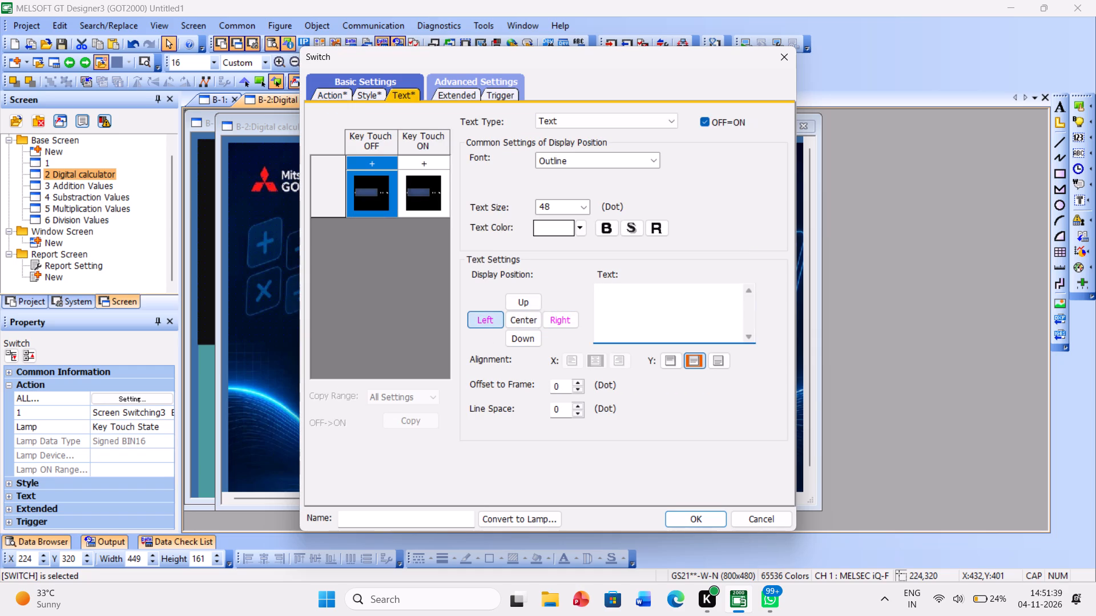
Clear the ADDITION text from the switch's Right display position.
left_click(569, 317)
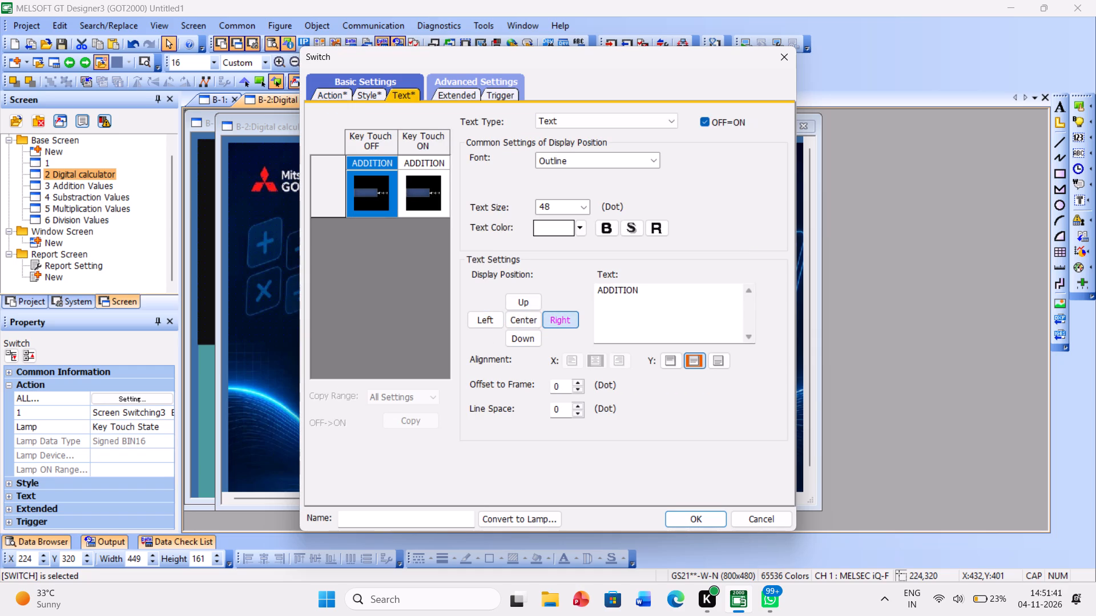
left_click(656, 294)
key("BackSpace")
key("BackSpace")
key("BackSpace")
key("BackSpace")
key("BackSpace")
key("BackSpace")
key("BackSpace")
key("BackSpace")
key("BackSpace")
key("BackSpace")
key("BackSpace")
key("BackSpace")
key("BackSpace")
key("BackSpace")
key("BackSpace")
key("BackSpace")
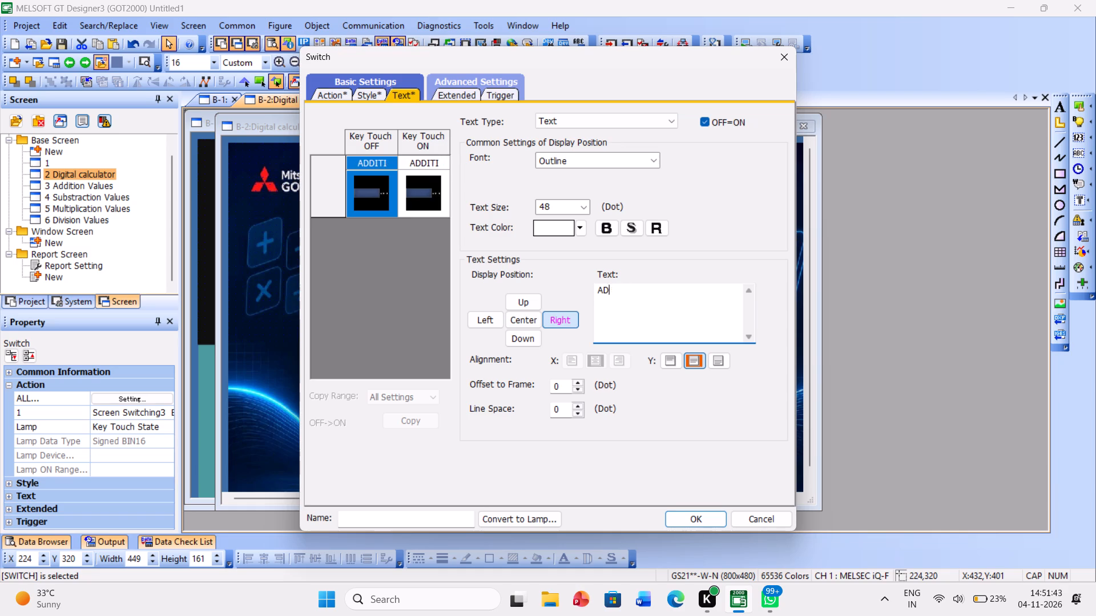
Enter ADDITION as the switch's text at the Center display position and apply it.
left_click(532, 323)
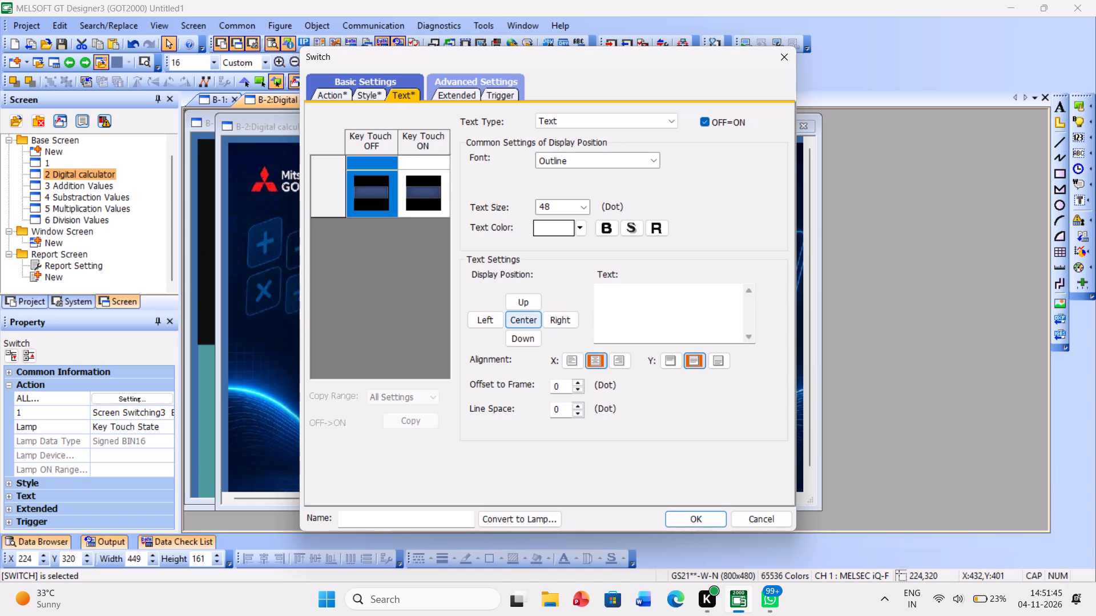
left_click(613, 307)
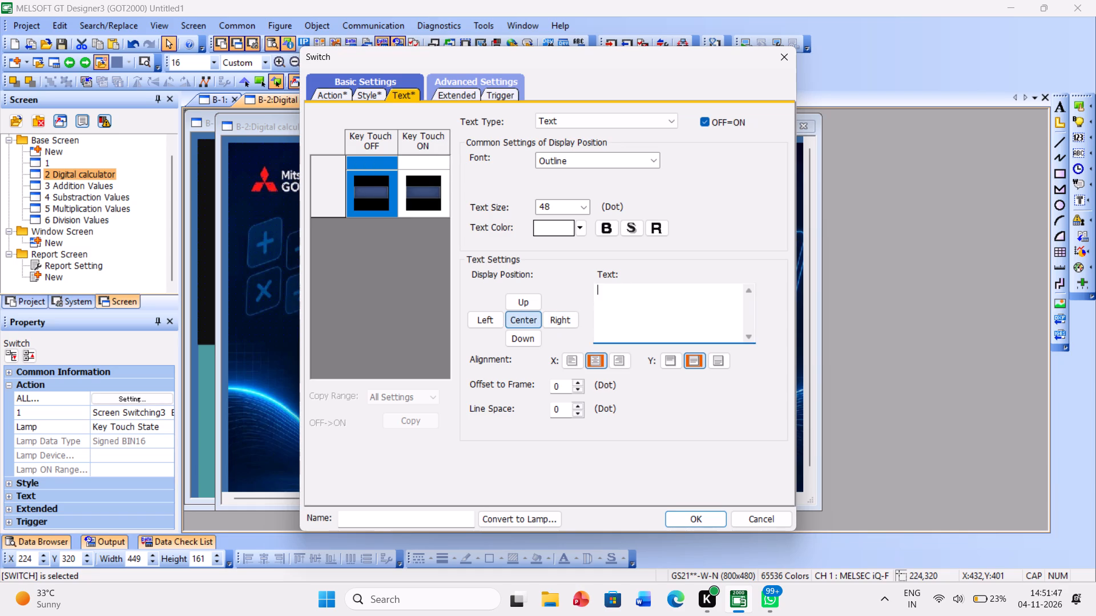
type("ADDITU")
key("BackSpace")
type("ION")
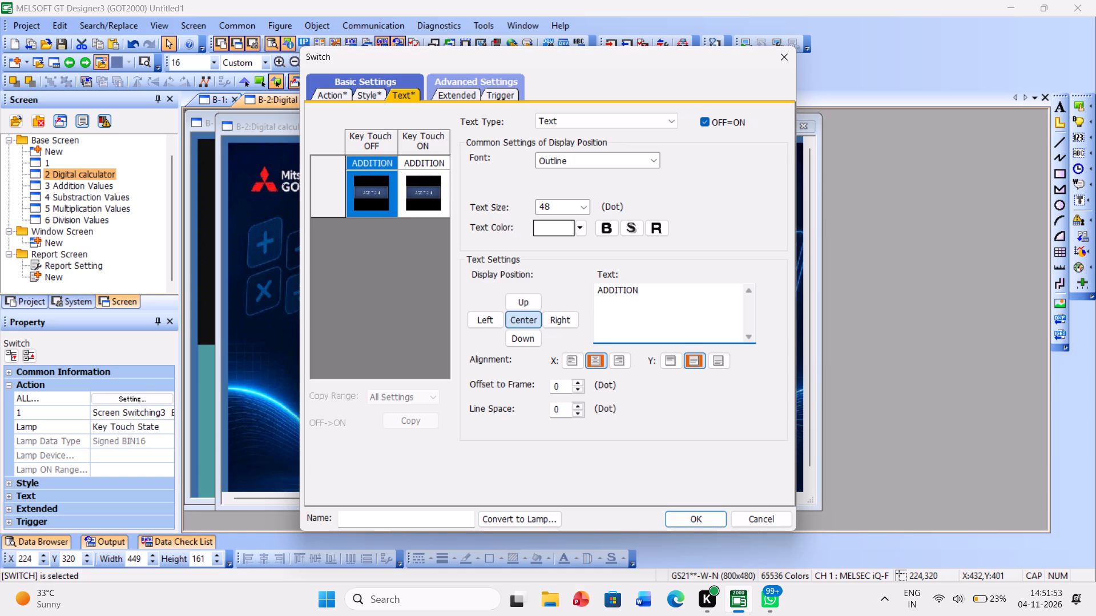
left_click(690, 516)
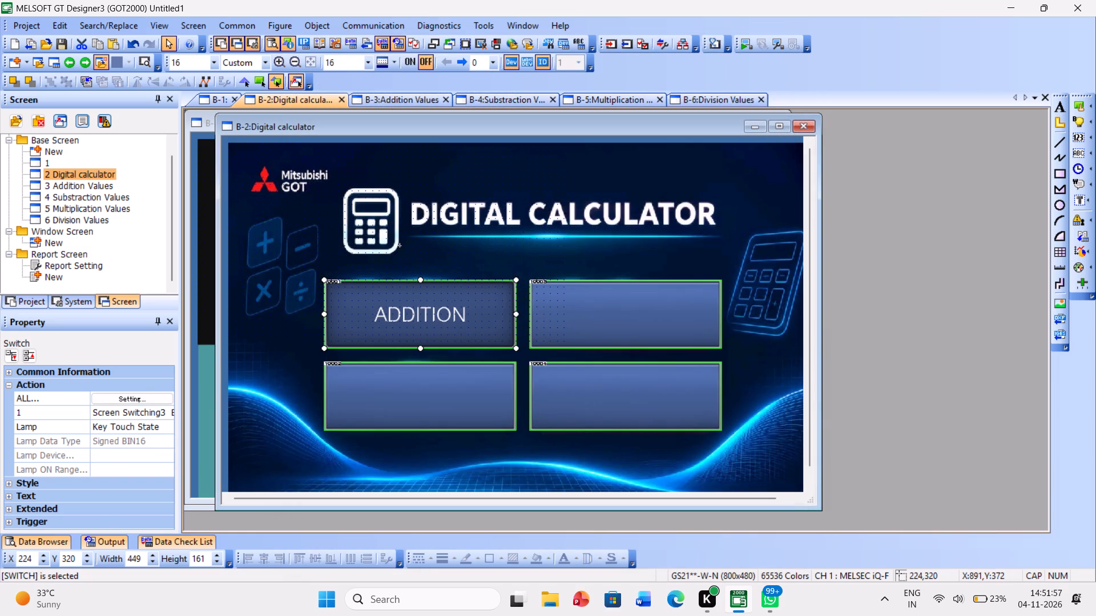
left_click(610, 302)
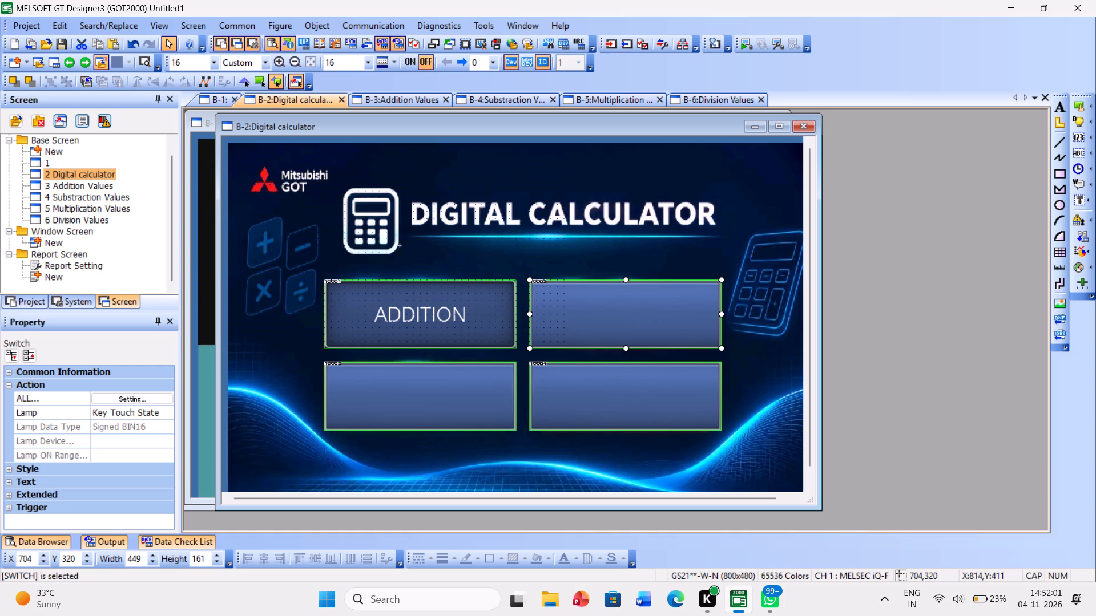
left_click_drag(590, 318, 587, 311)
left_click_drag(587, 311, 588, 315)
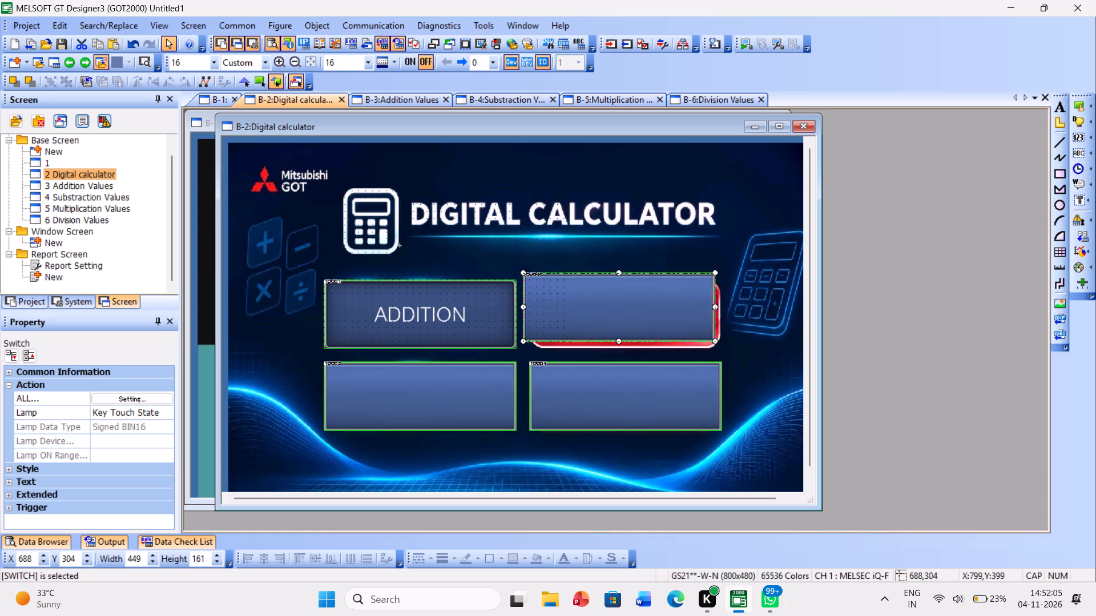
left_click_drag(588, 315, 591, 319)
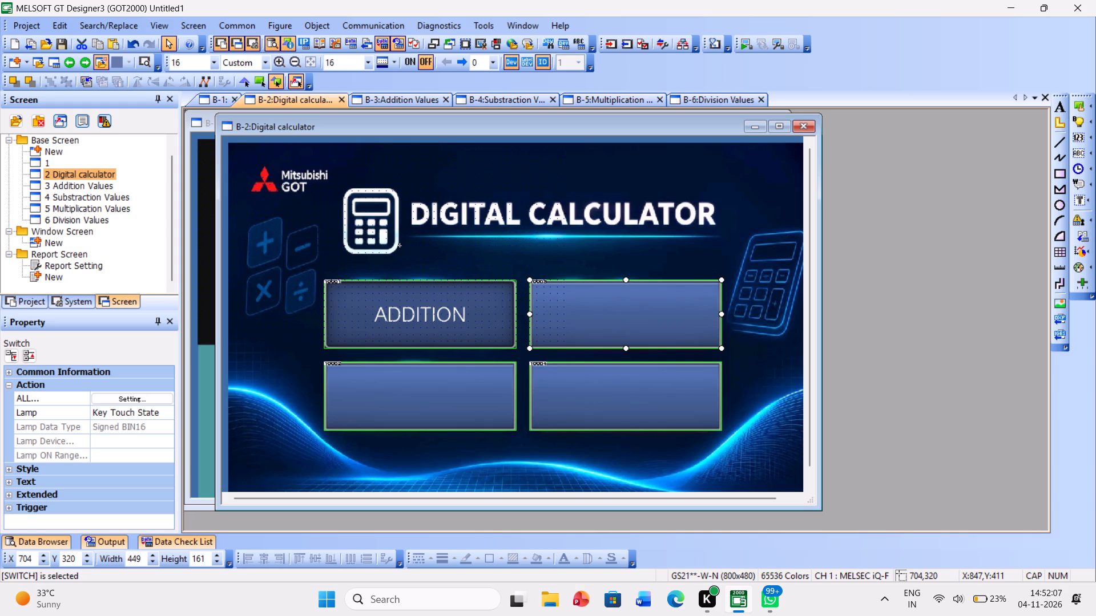
For the blank switch beside ADDITION, set the text size to 48 dots and enter SUBTRACTION at the Center display position.
double_click(591, 319)
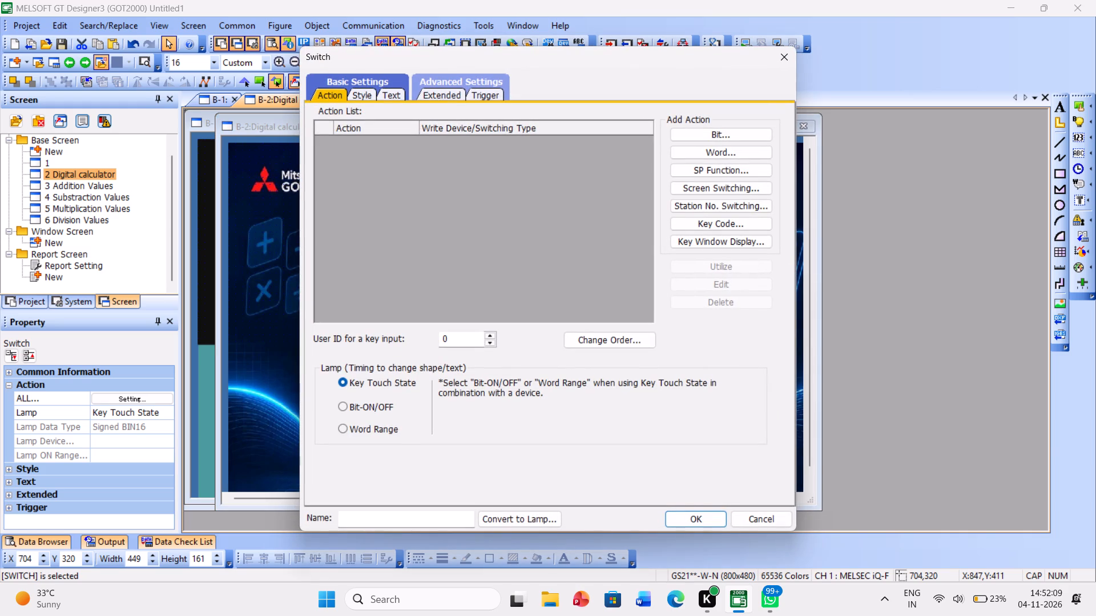
left_click(390, 95)
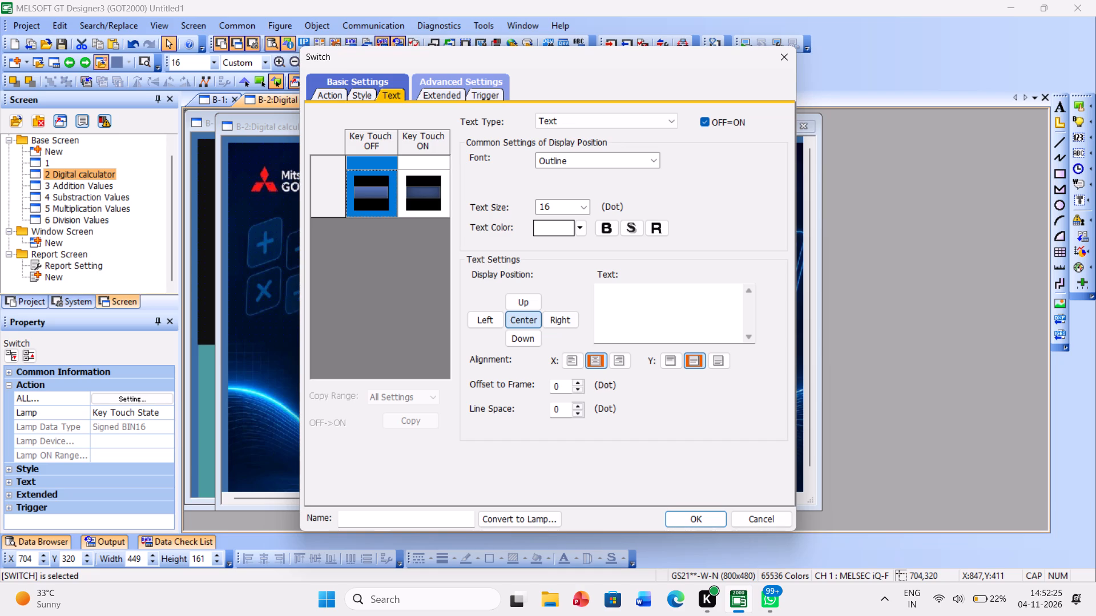
left_click(584, 205)
left_click(557, 298)
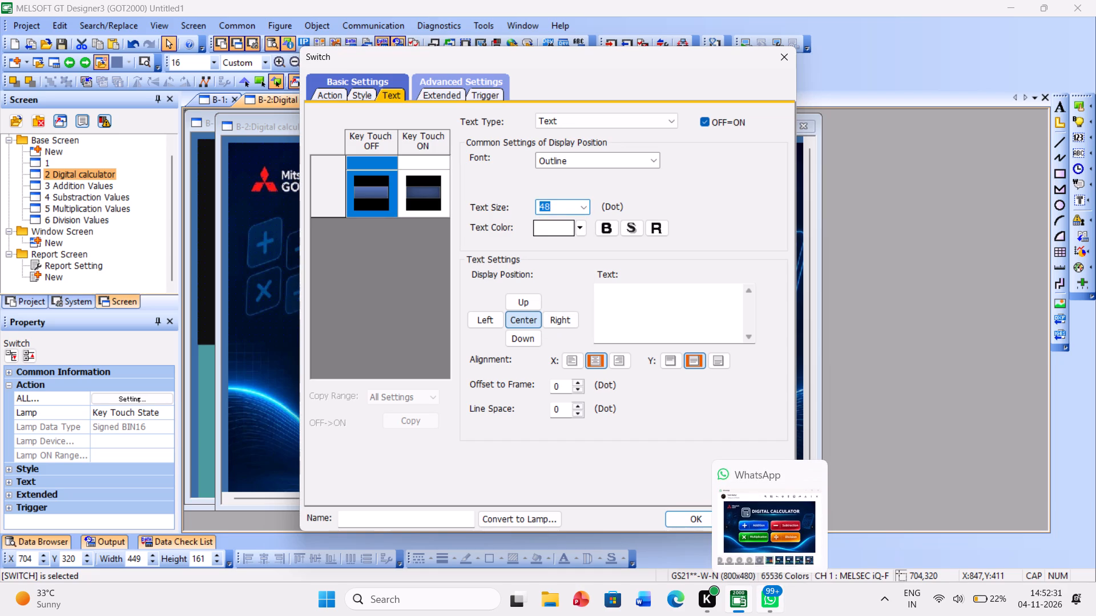
left_click(632, 311)
key("s")
type("UBSTRA")
type("CTION")
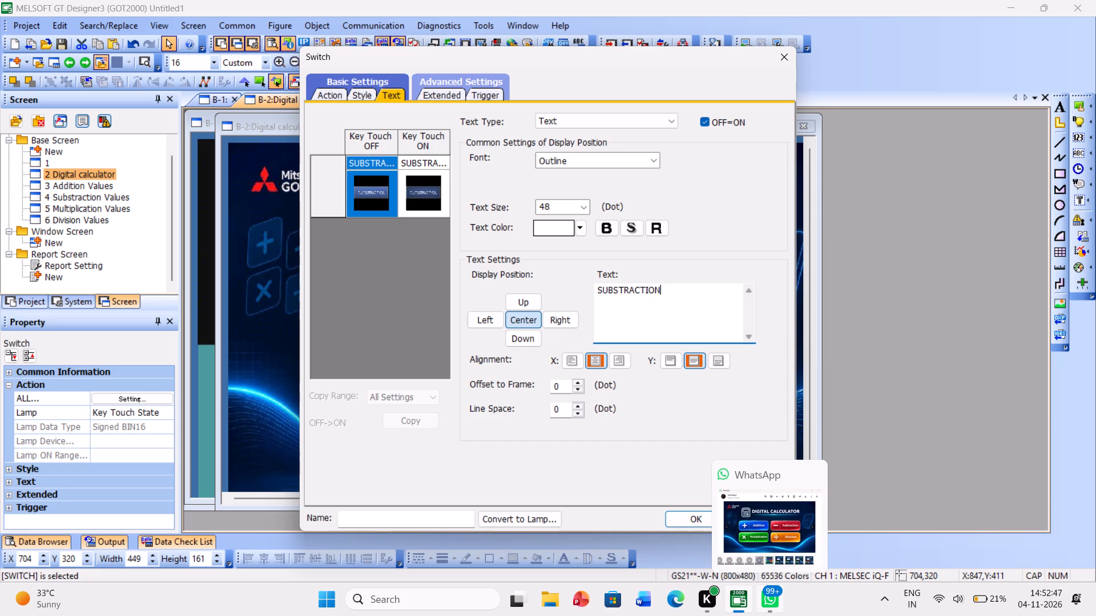
left_click(618, 294)
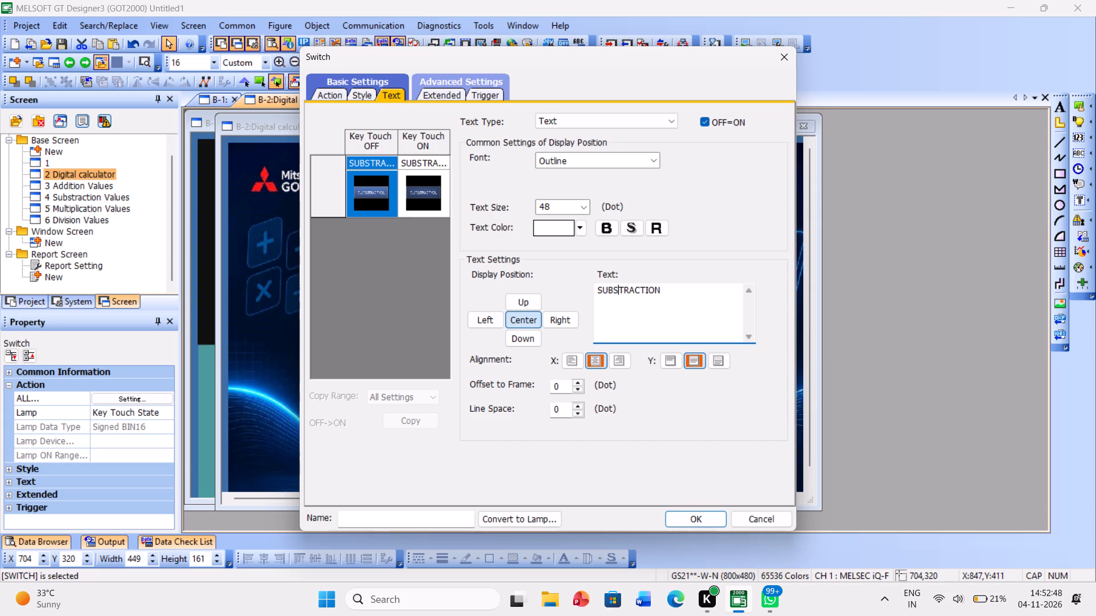
key("BackSpace")
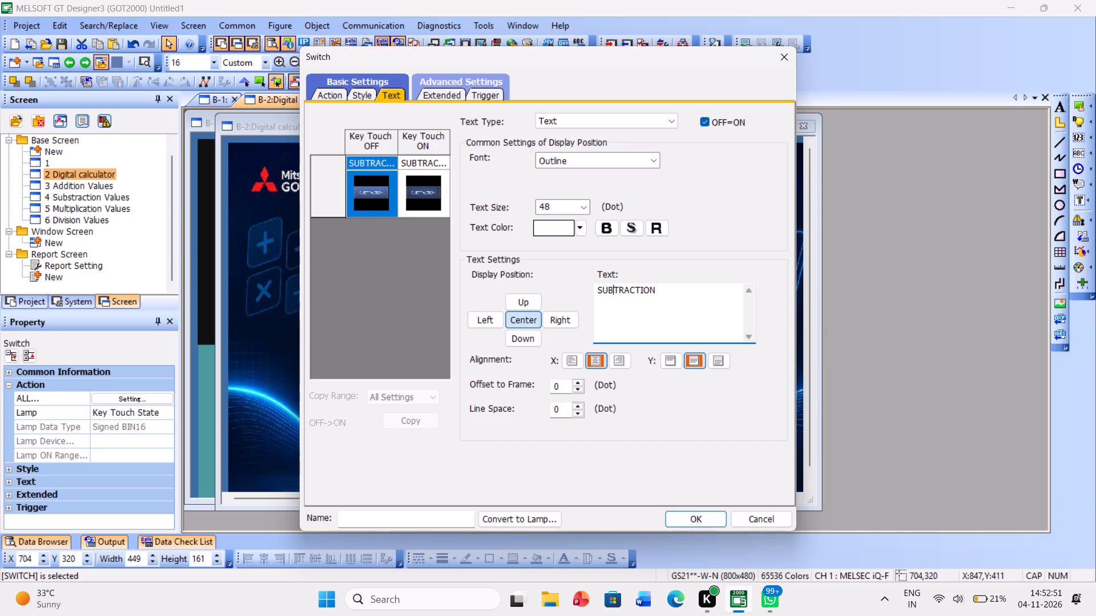
left_click(679, 295)
Set the Subtraction switch's shape color to Red for both the Key Touch OFF and Key Touch ON states.
left_click(364, 94)
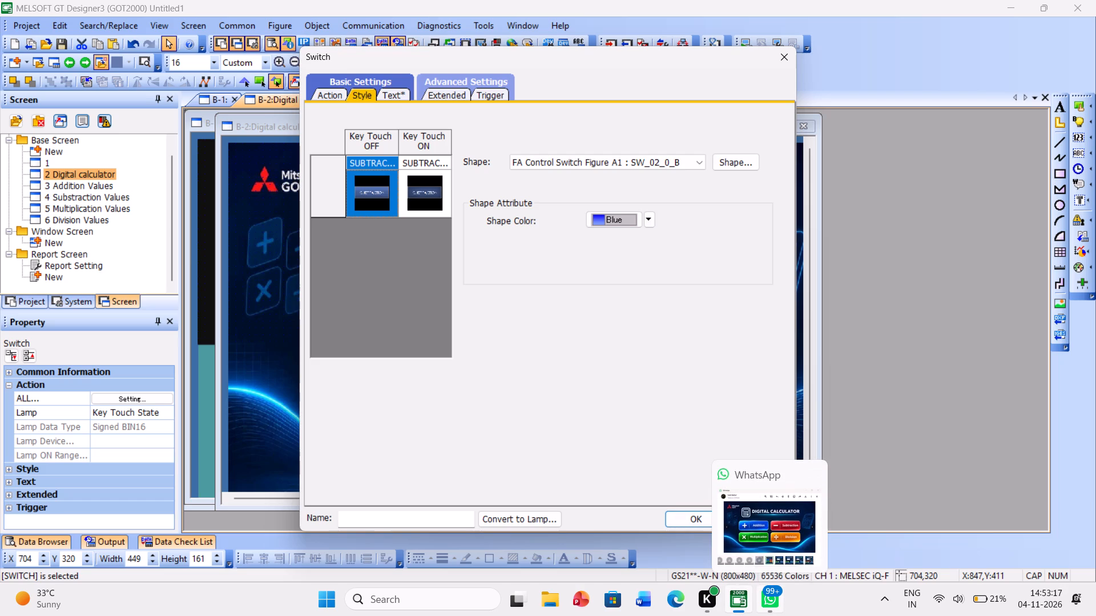
left_click(648, 218)
left_click(623, 264)
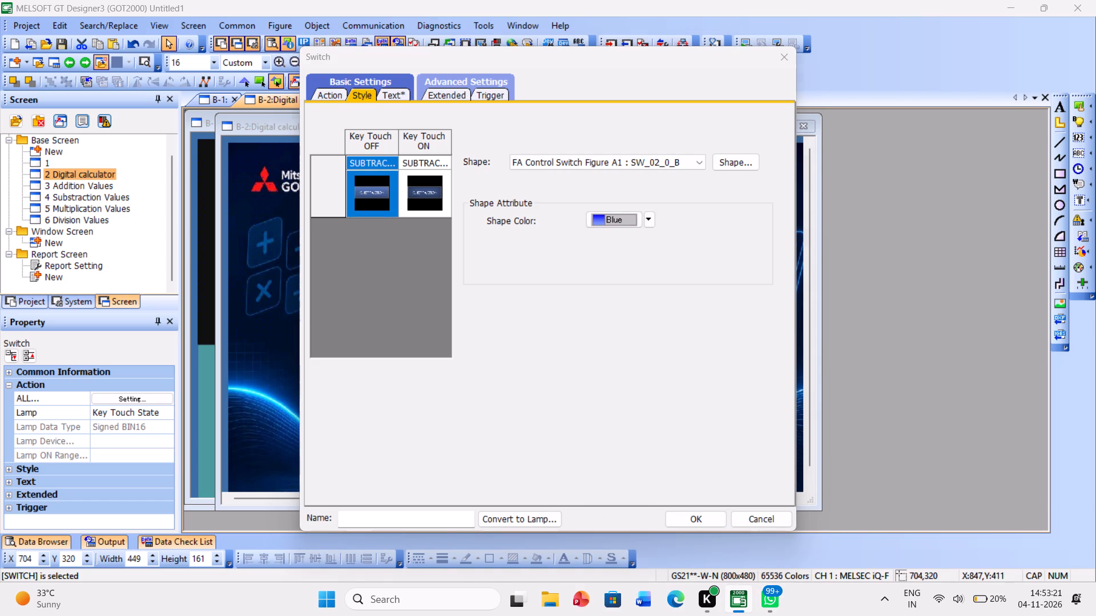
left_click(422, 184)
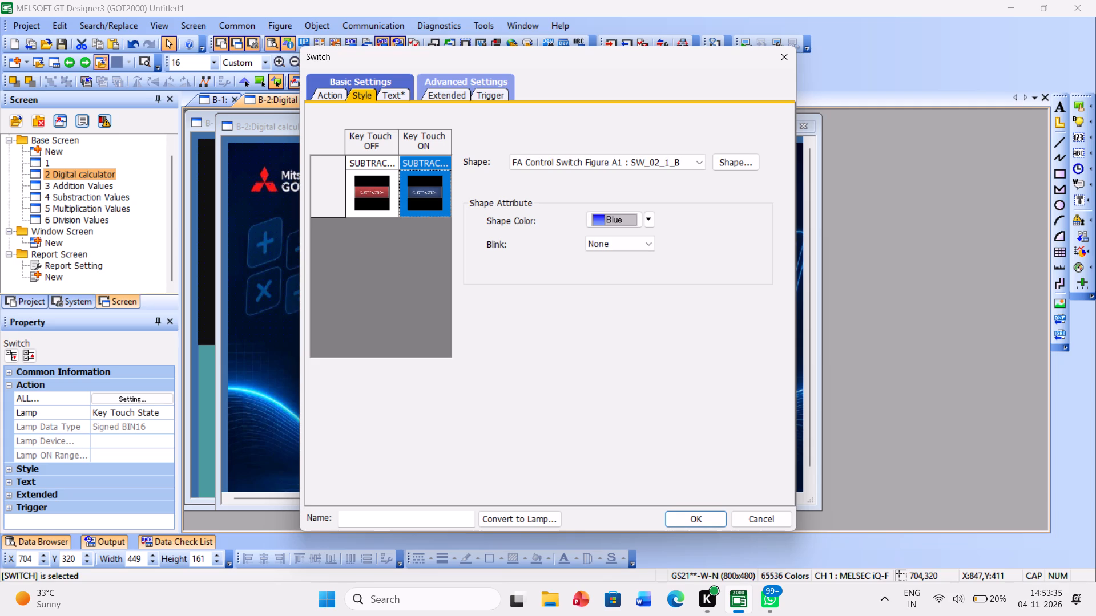
left_click(648, 220)
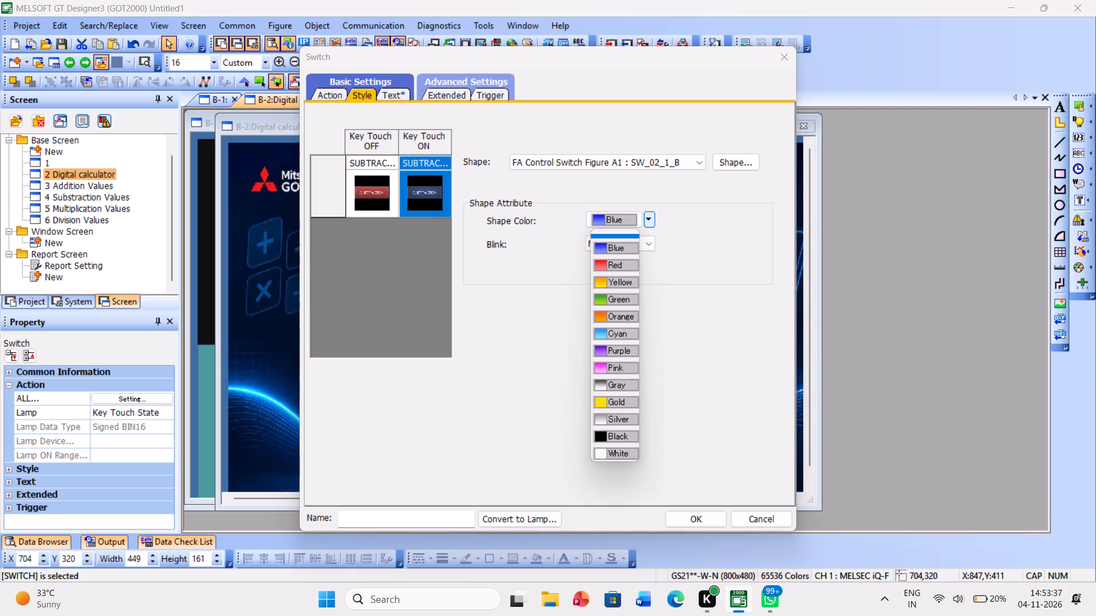
left_click(612, 264)
left_click(530, 301)
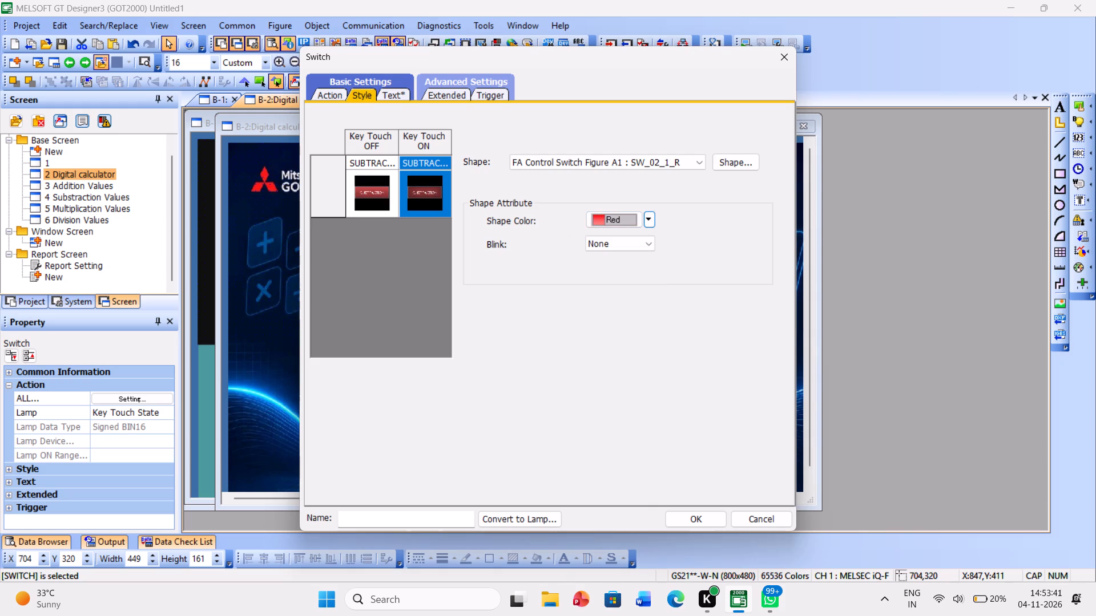
left_click(381, 191)
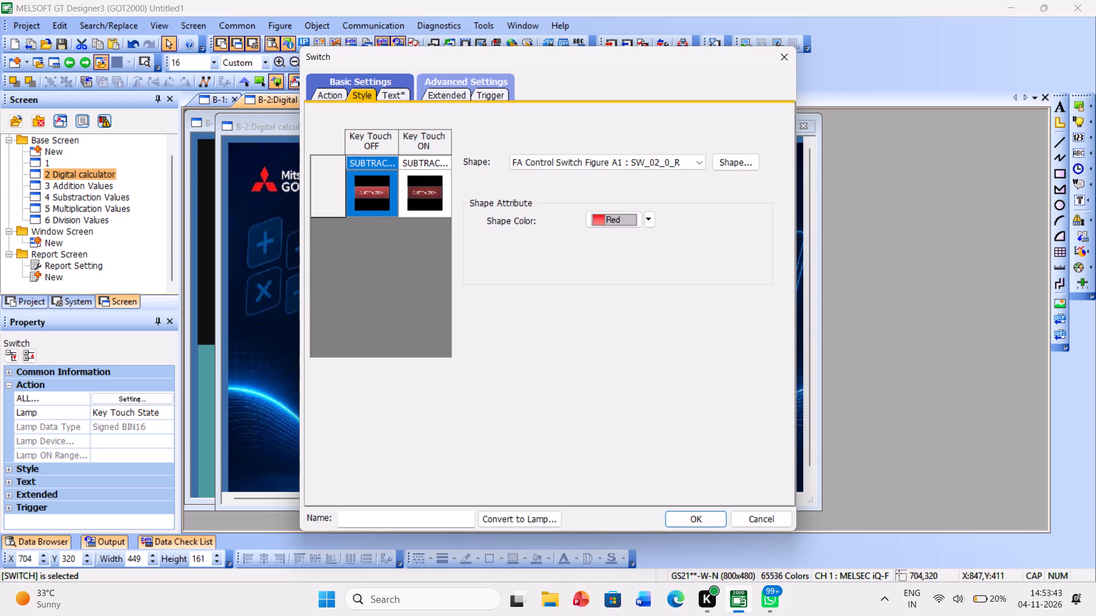
Apply the red shape color settings to the SUBTRACTION switch.
left_click(702, 516)
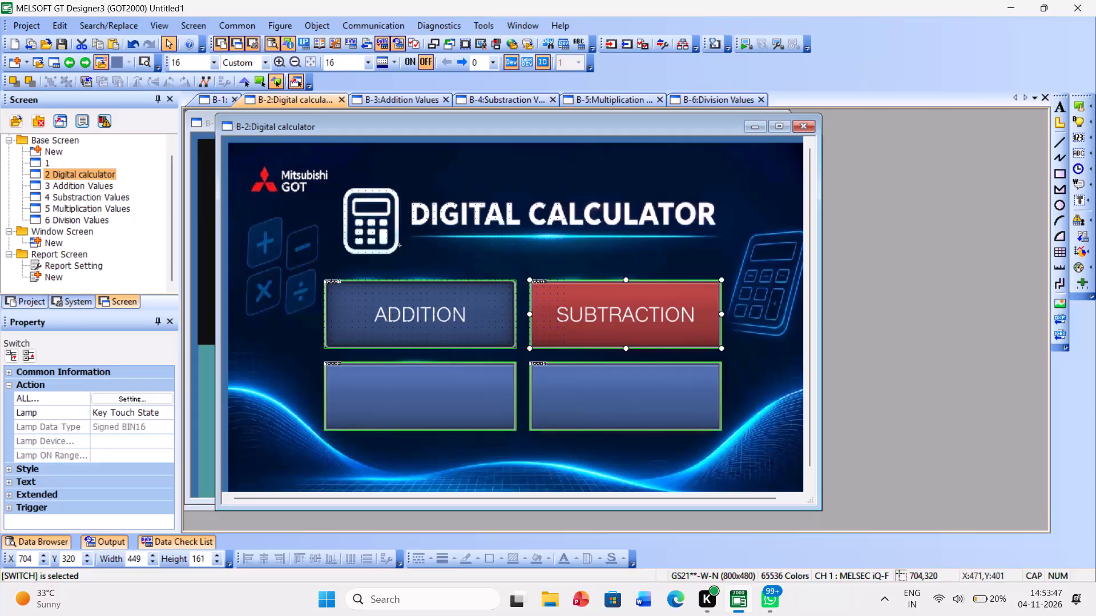
Review the ADDITION switch's text and style settings without changing them.
left_click(429, 314)
double_click(429, 314)
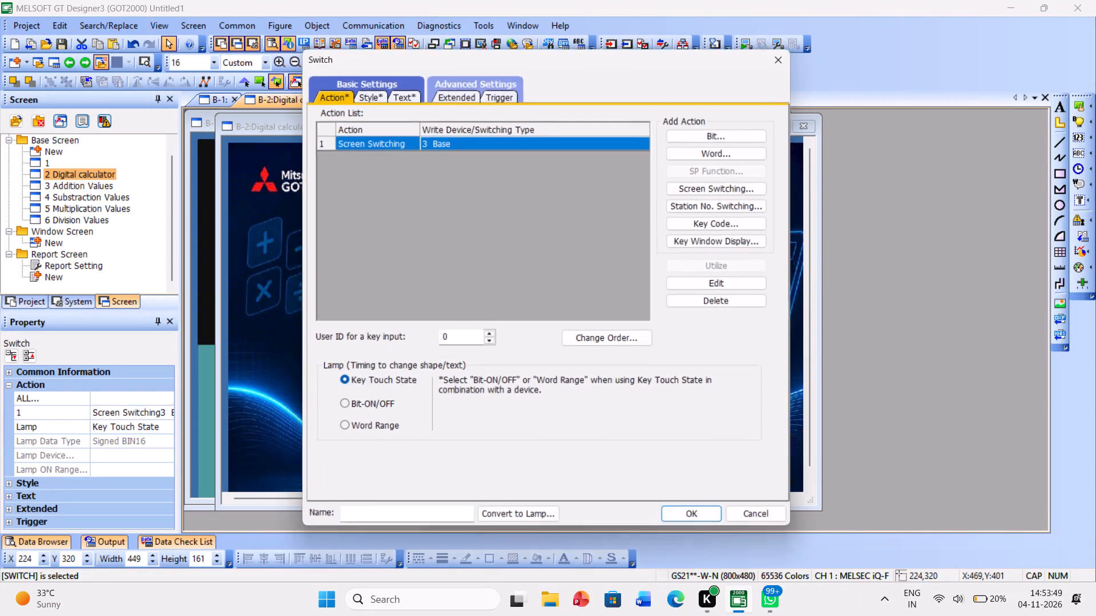
left_click(402, 90)
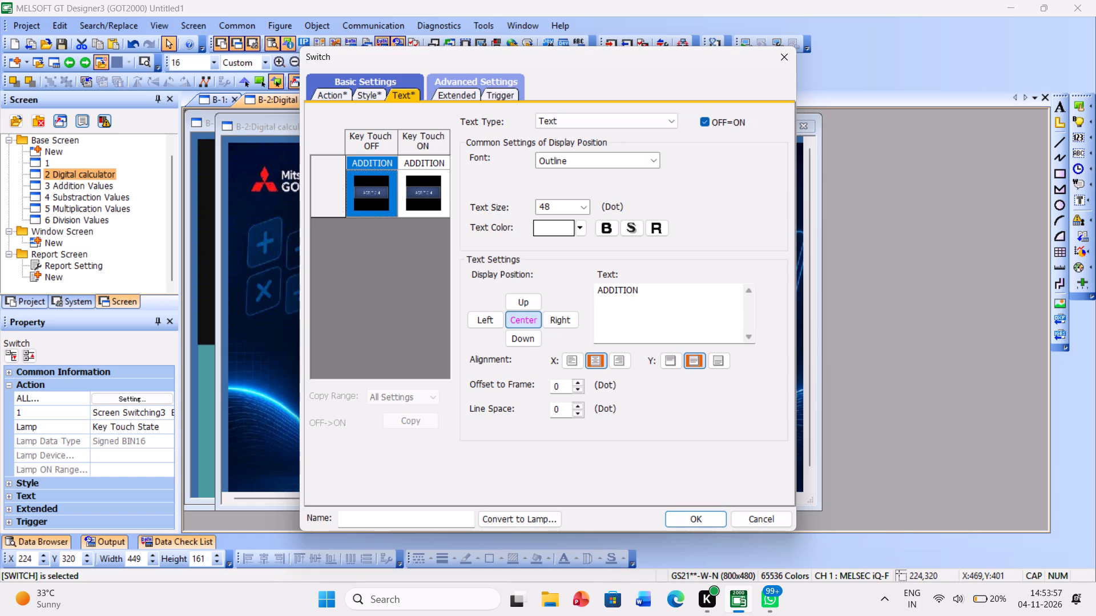
left_click(366, 87)
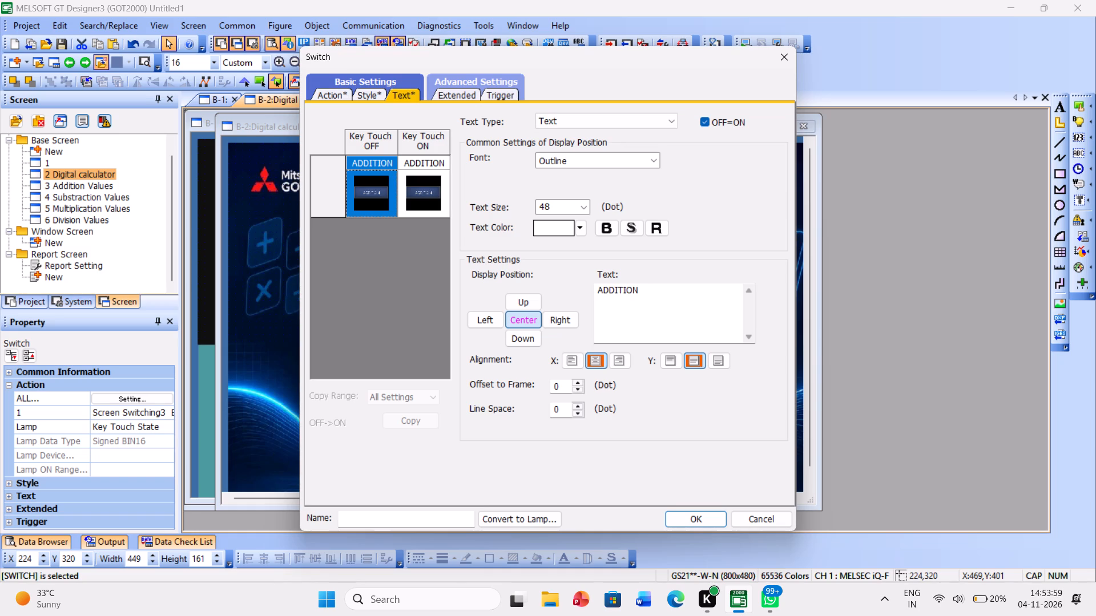
left_click(367, 92)
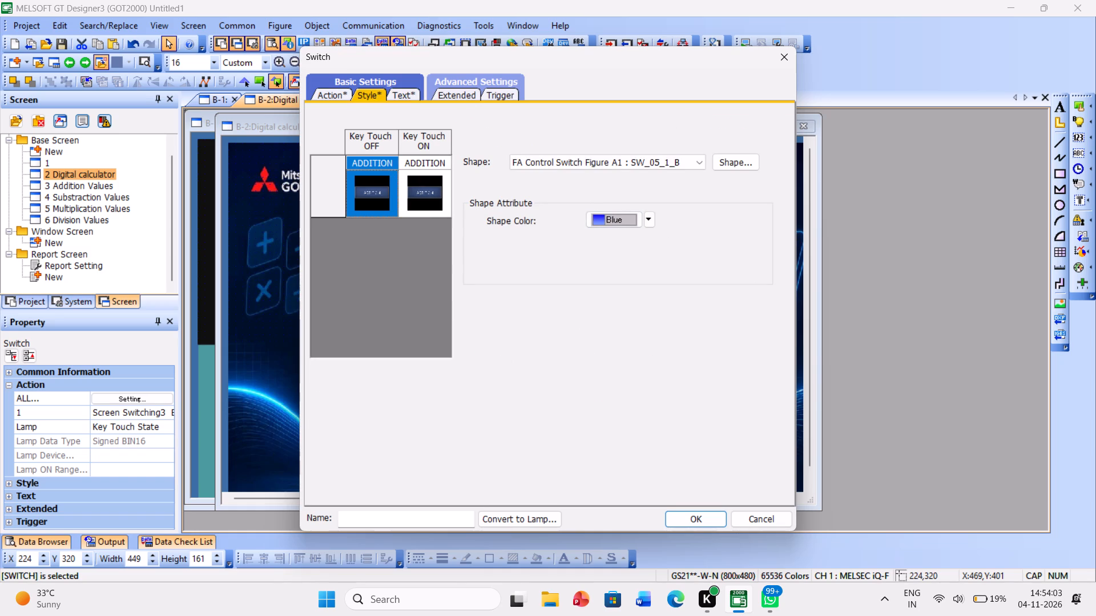
left_click(789, 52)
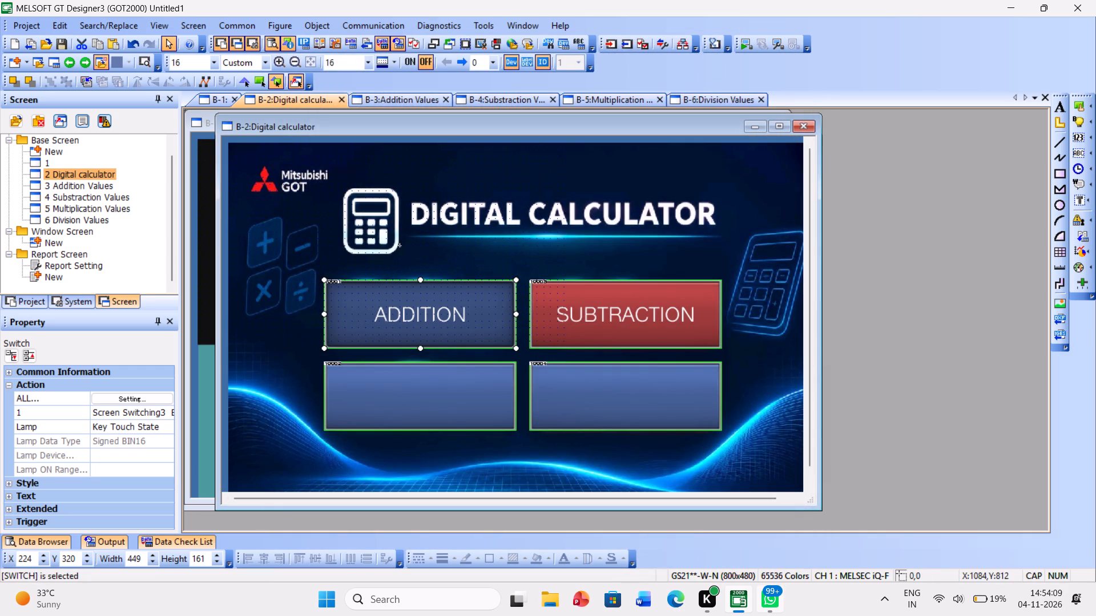
For the blank switch below ADDITION, enter MULTIPLICATION as the text and set the text size to 48 dots.
double_click(457, 407)
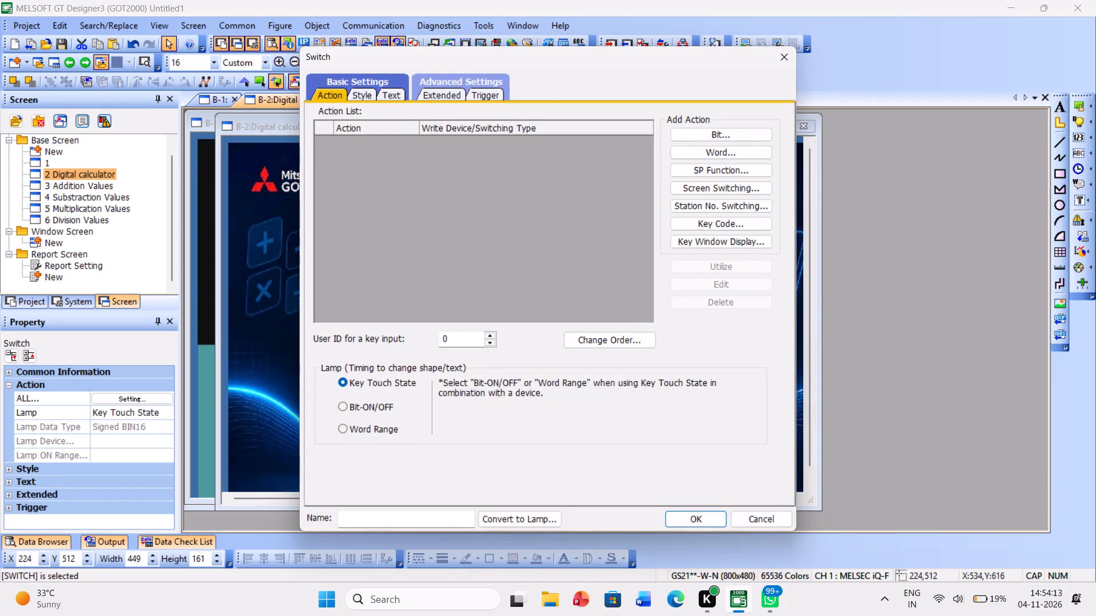
left_click(388, 91)
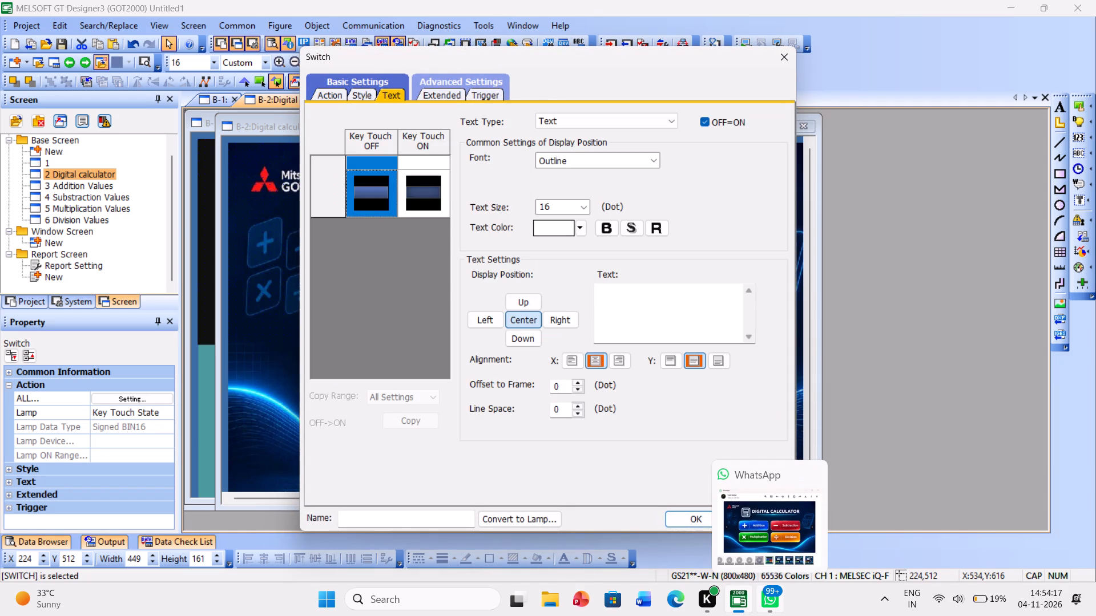
left_click(641, 289)
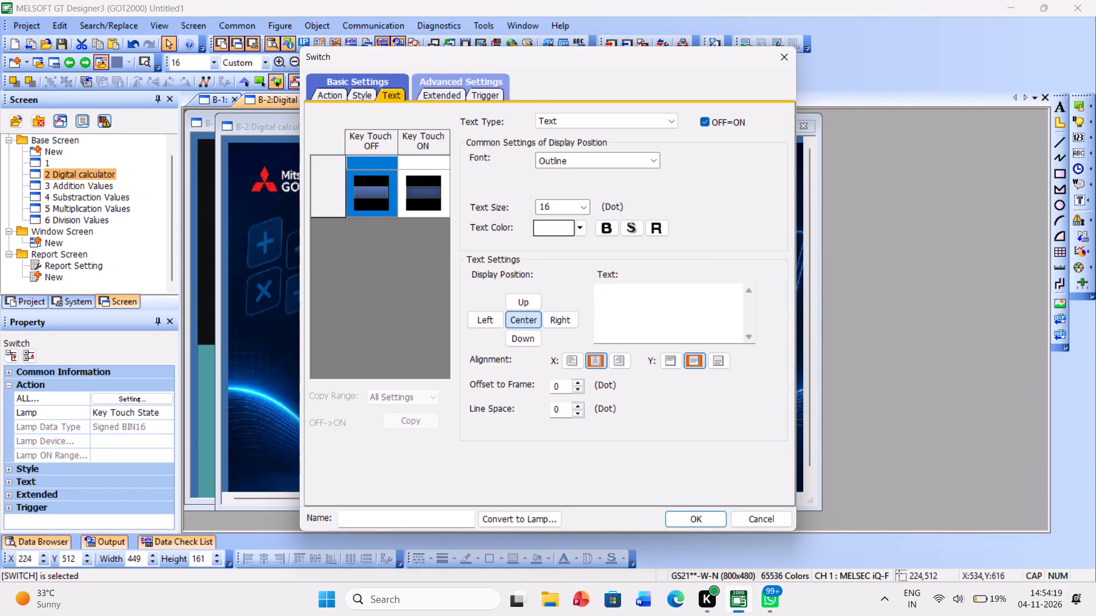
type("MULTIPLICATION")
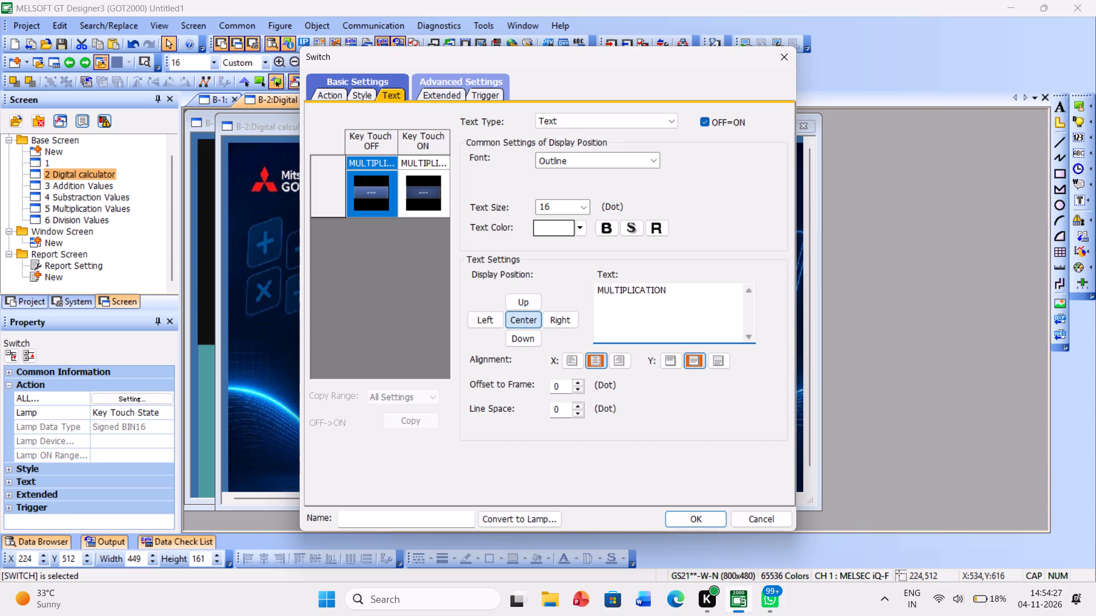
left_click(580, 208)
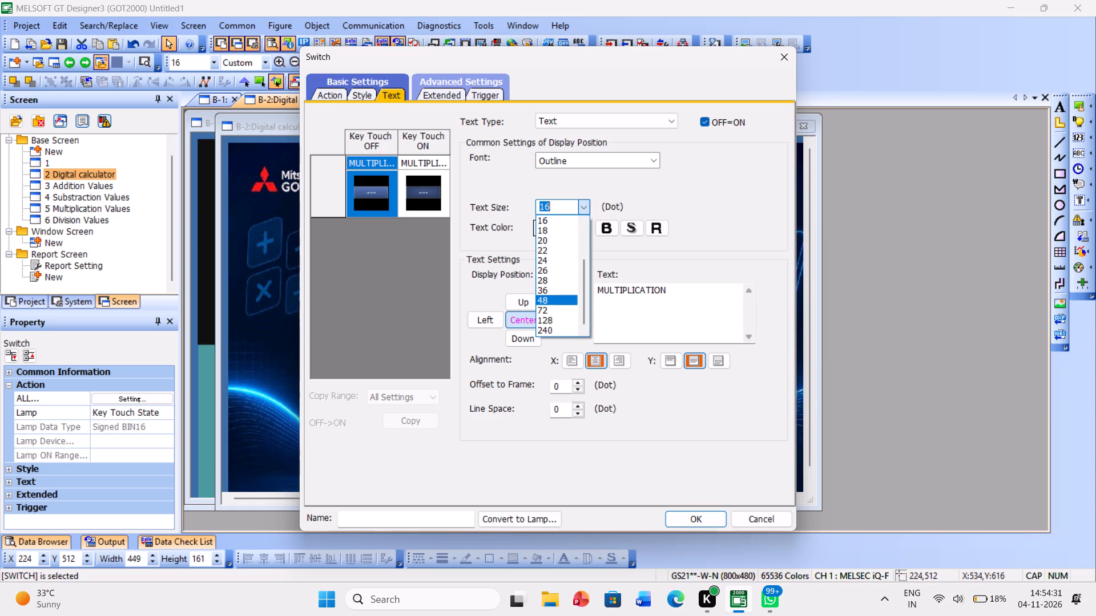
left_click(555, 299)
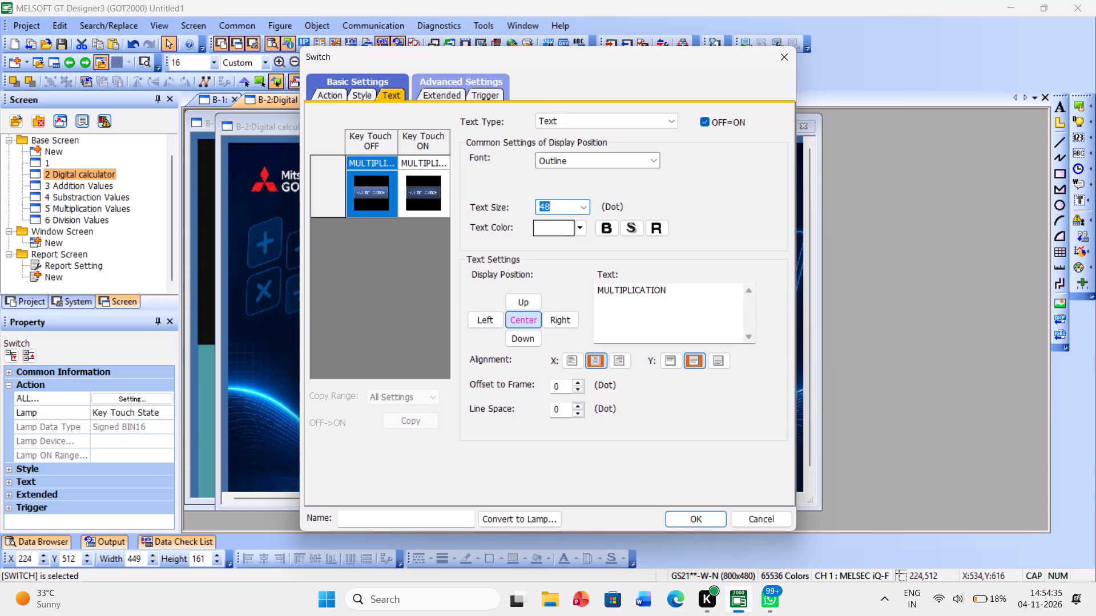
Set the MULTIPLICATION switch's shape color to Green for both the Key Touch OFF and Key Touch ON states and apply it.
left_click(368, 94)
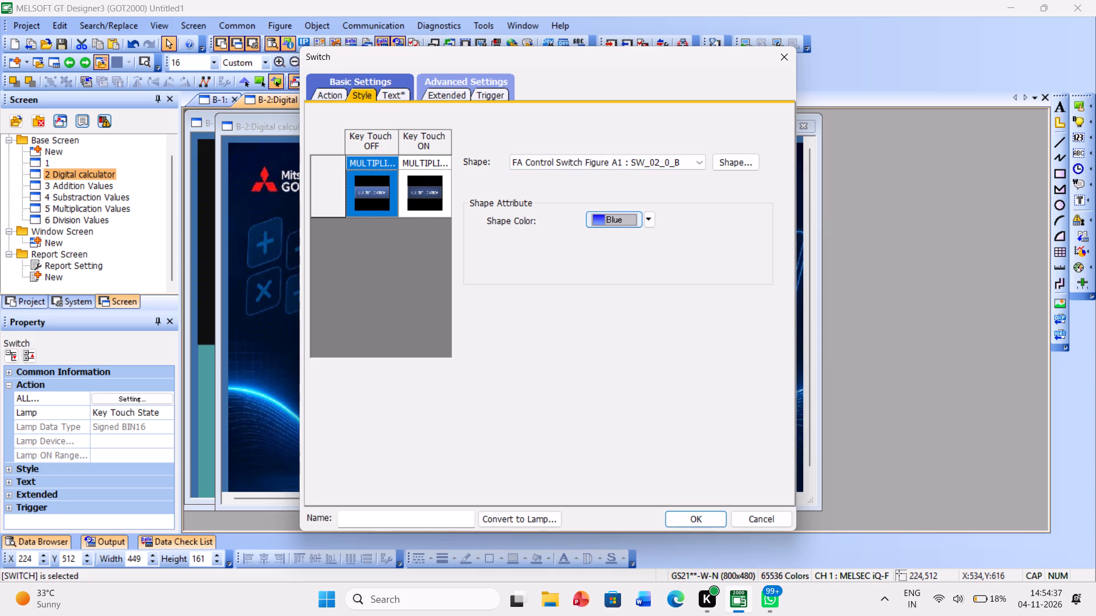
left_click(649, 224)
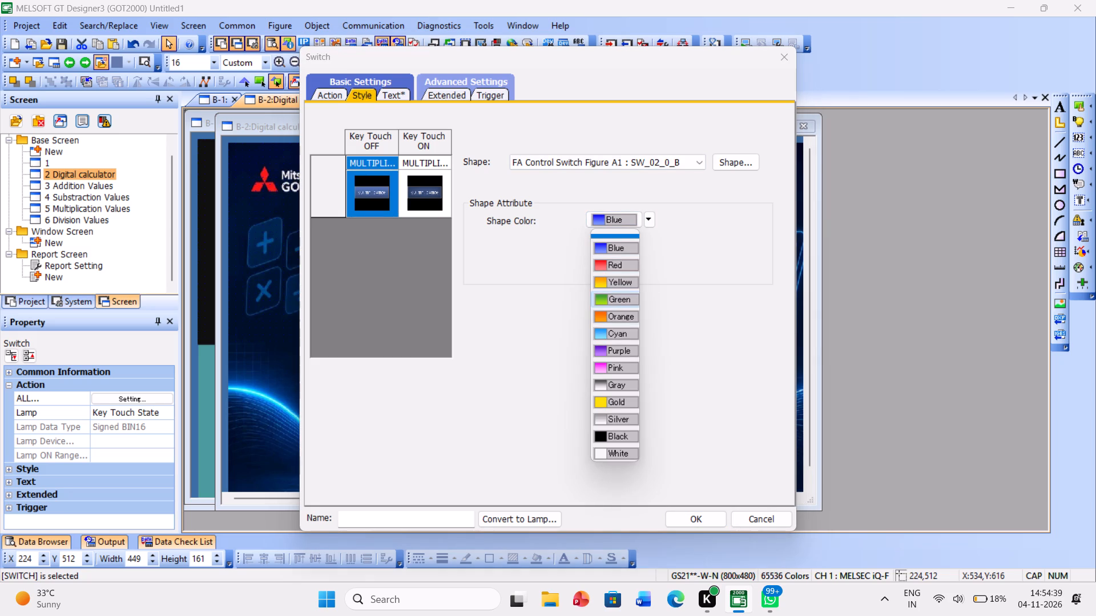
left_click(615, 301)
left_click(423, 187)
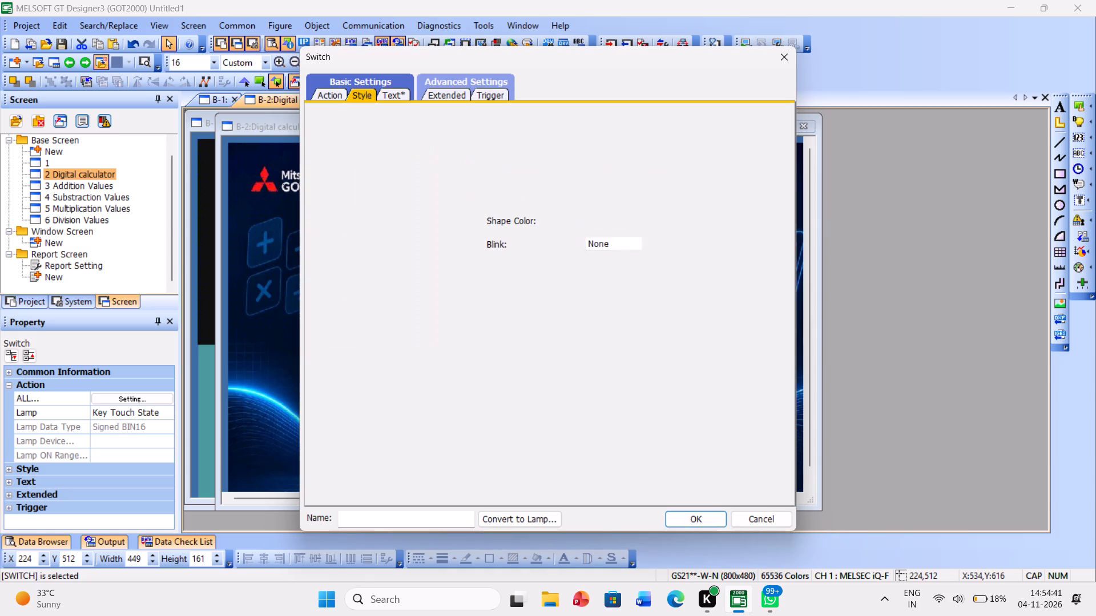
left_click(624, 221)
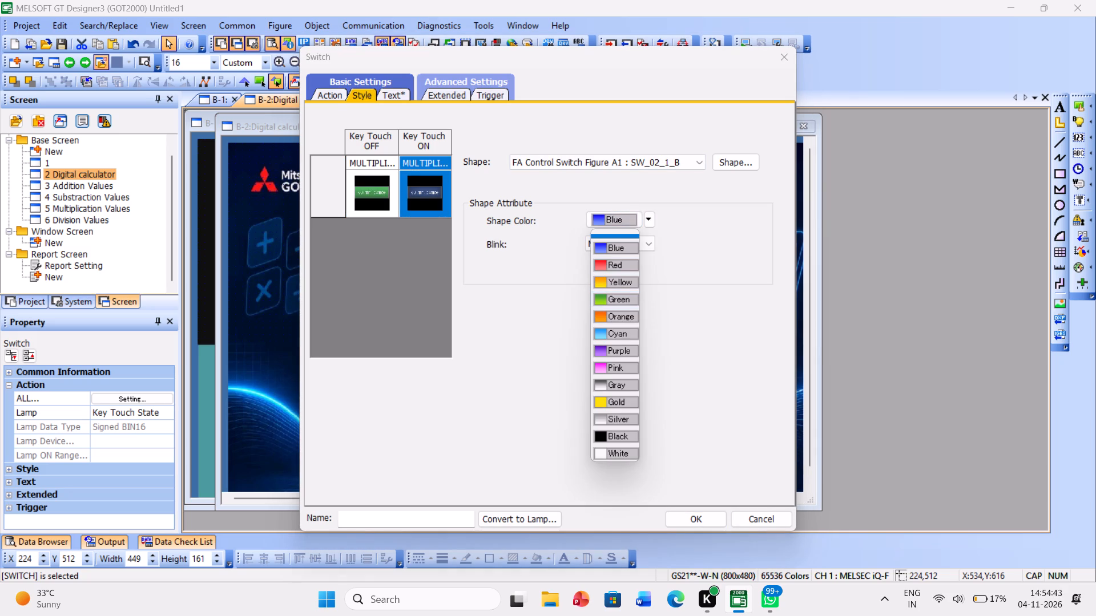
left_click(616, 301)
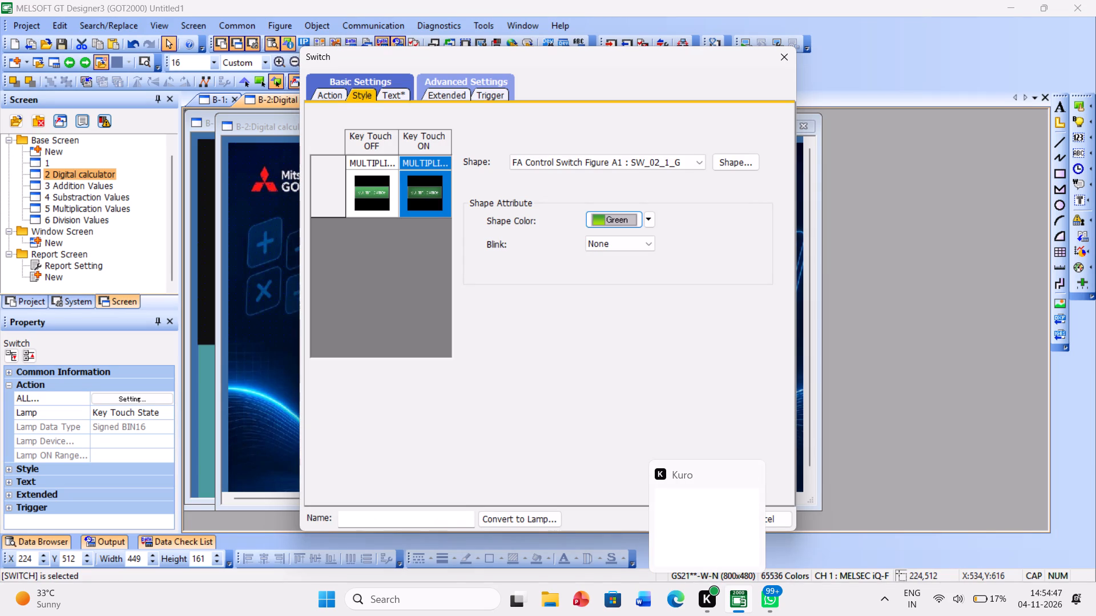
left_click_drag(626, 437, 683, 522)
left_click(683, 522)
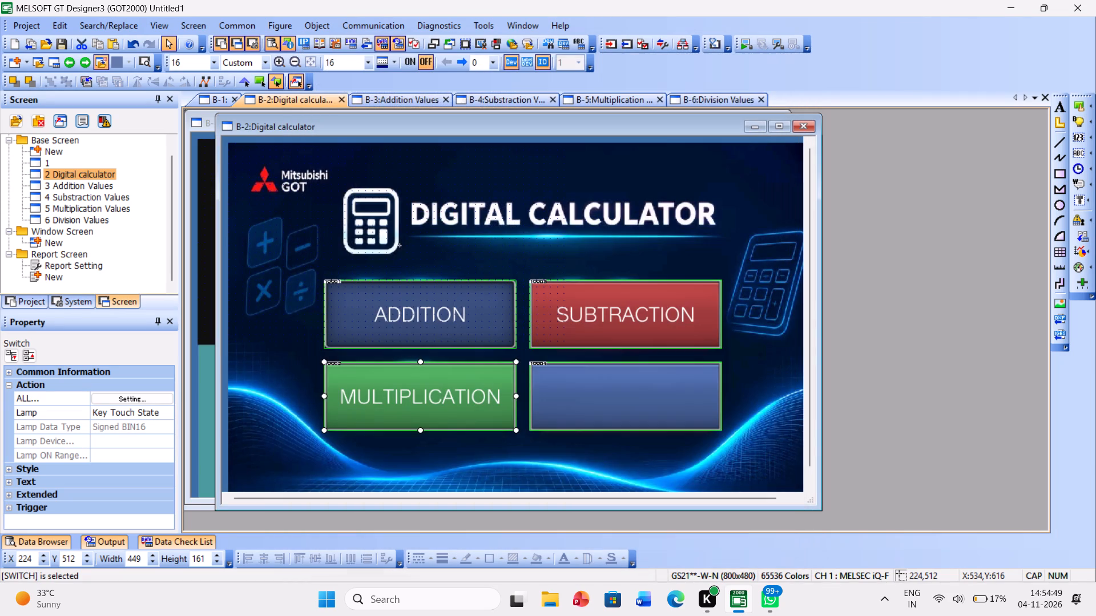
For the blank switch below SUBTRACTION, set the shape color to Orange for both the Key Touch OFF and Key Touch ON states.
double_click(604, 396)
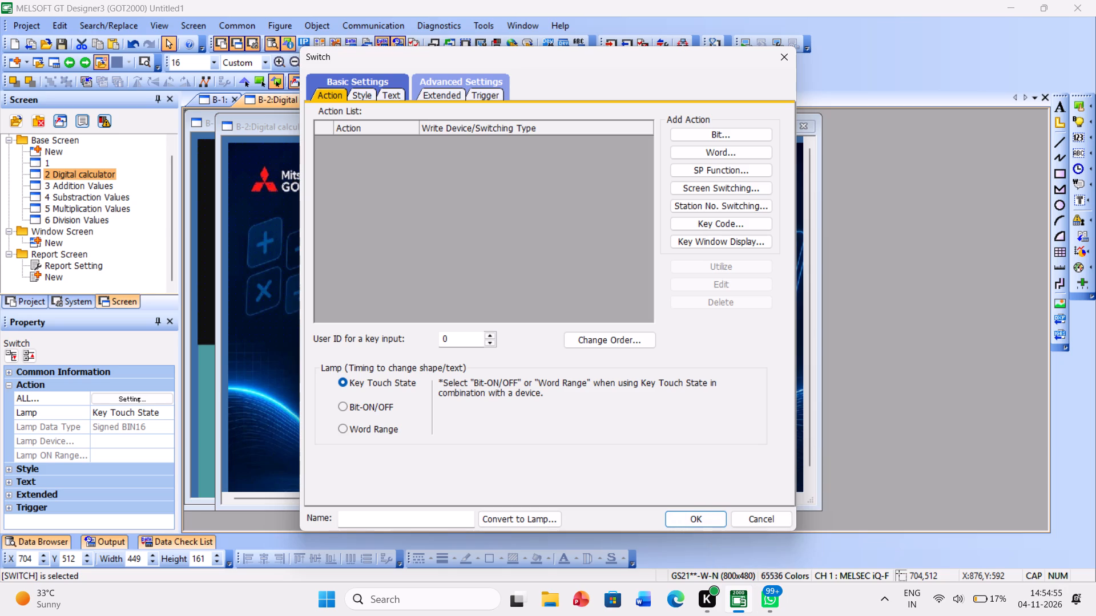
left_click(390, 86)
left_click(392, 88)
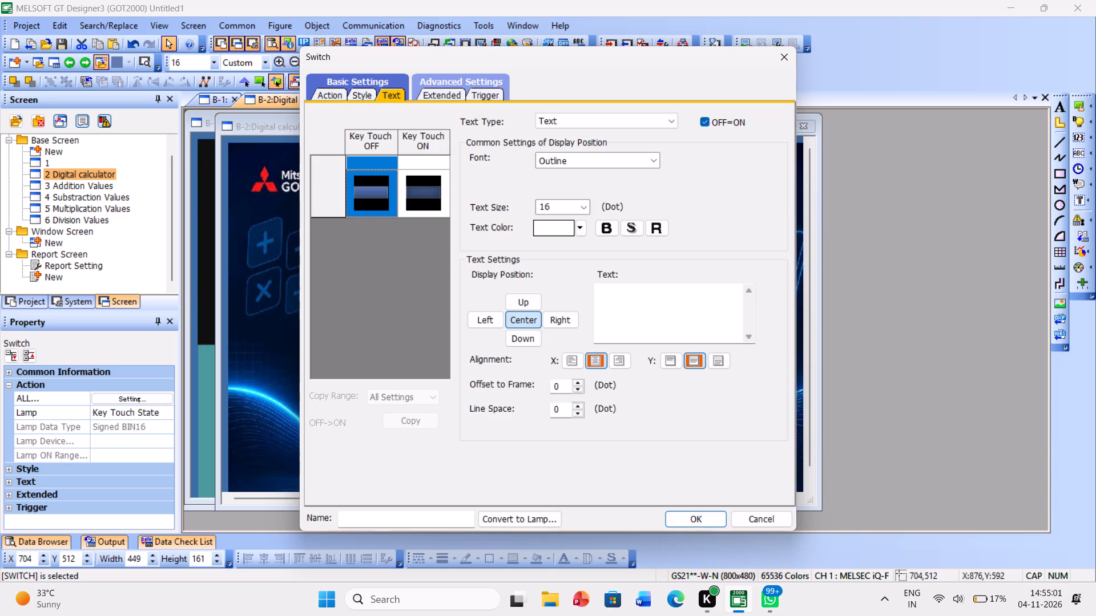
left_click(363, 95)
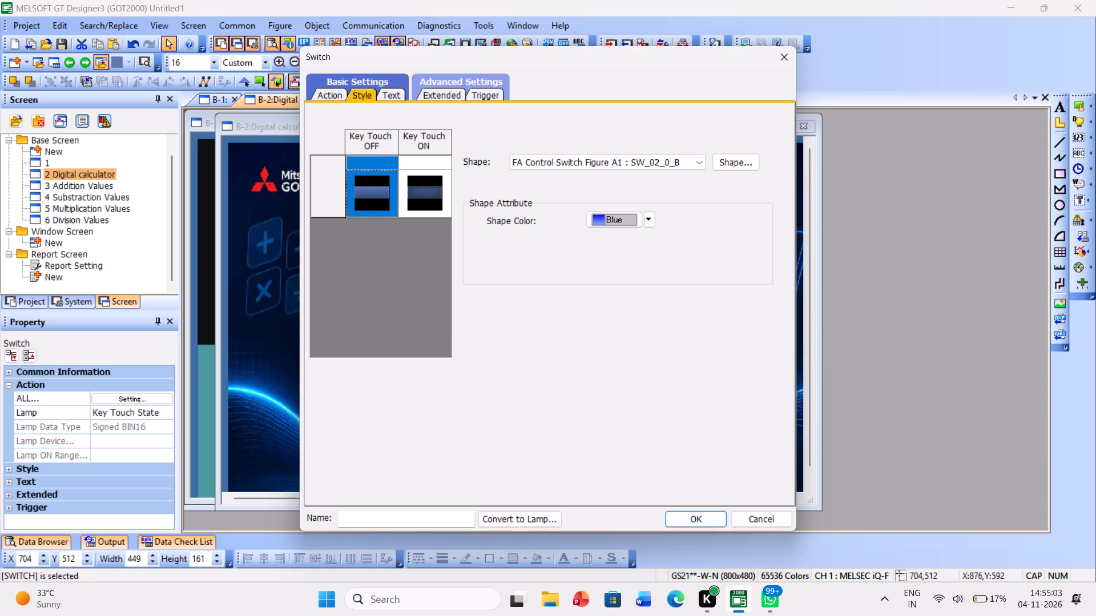
left_click(620, 216)
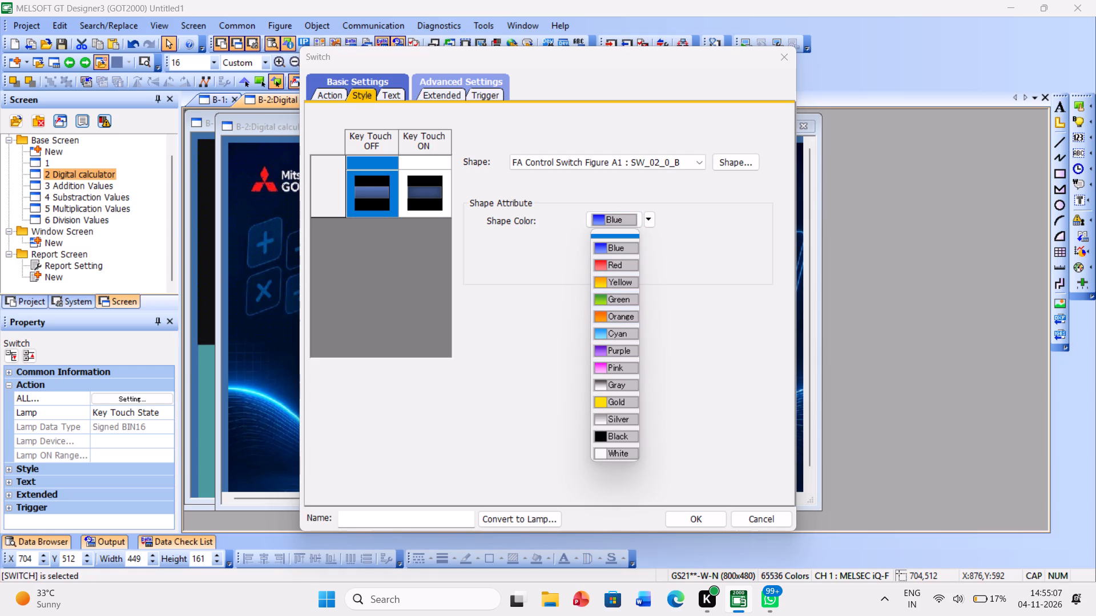
left_click(605, 312)
left_click(420, 184)
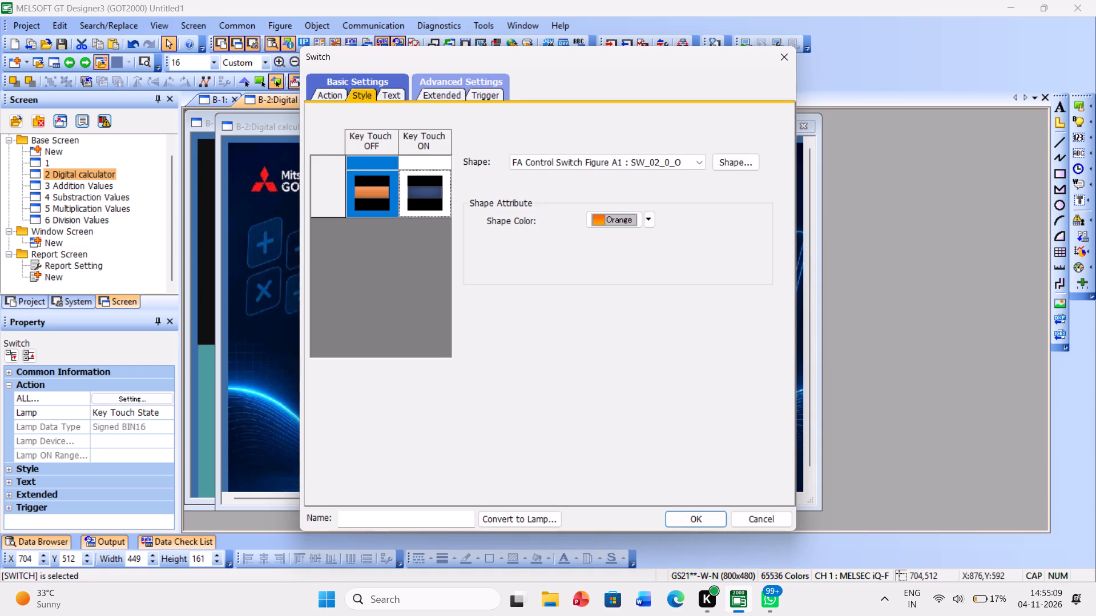
left_click(596, 219)
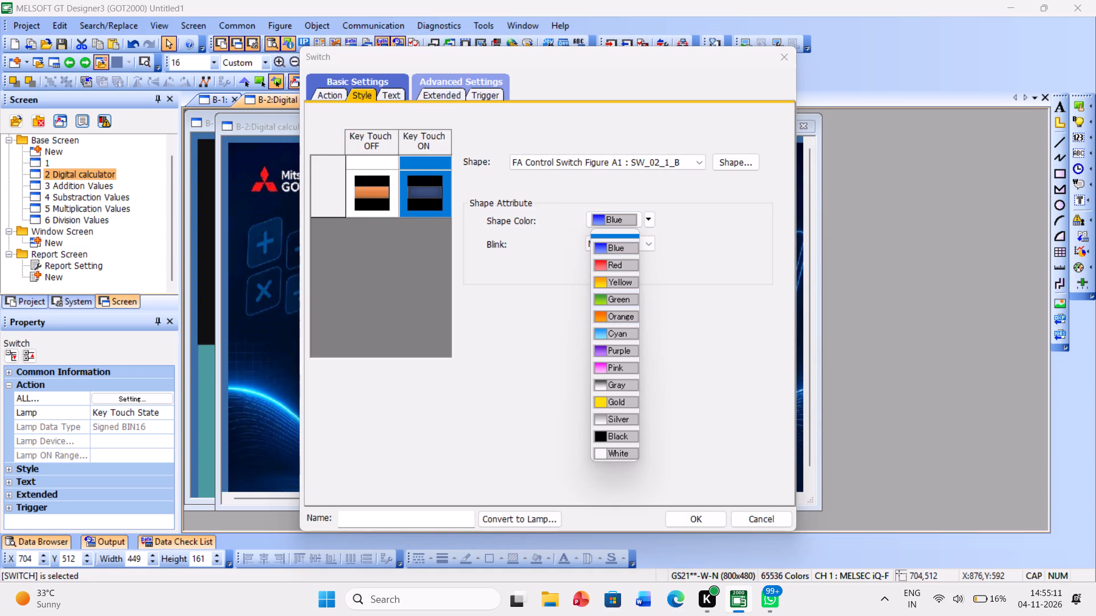
left_click(618, 313)
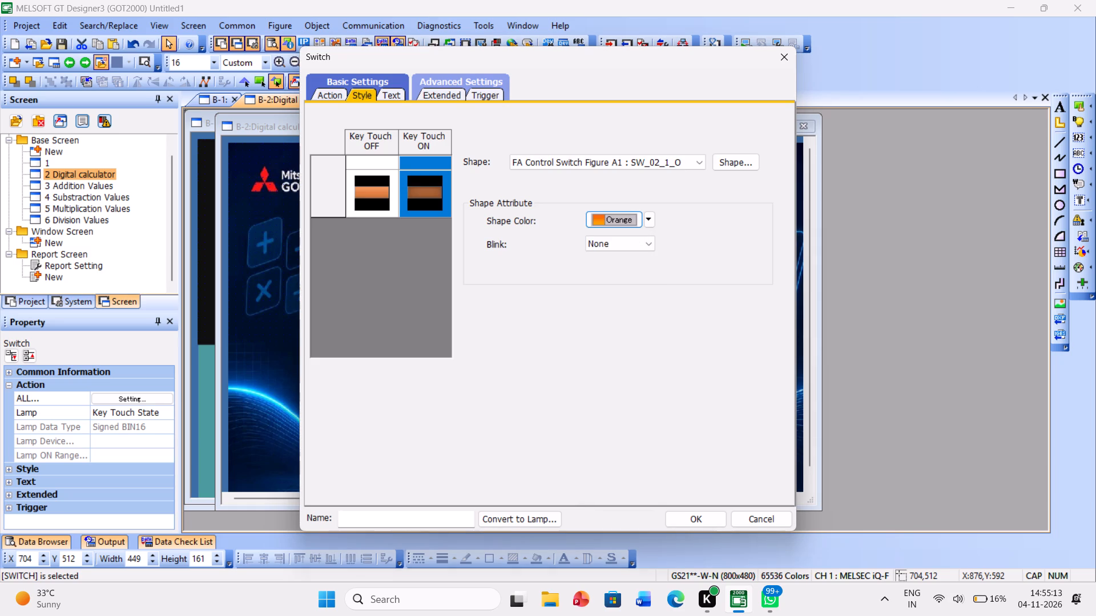
Set the orange switch's text size to 48 dots, enter DIVISION as its text and apply the settings.
left_click(390, 92)
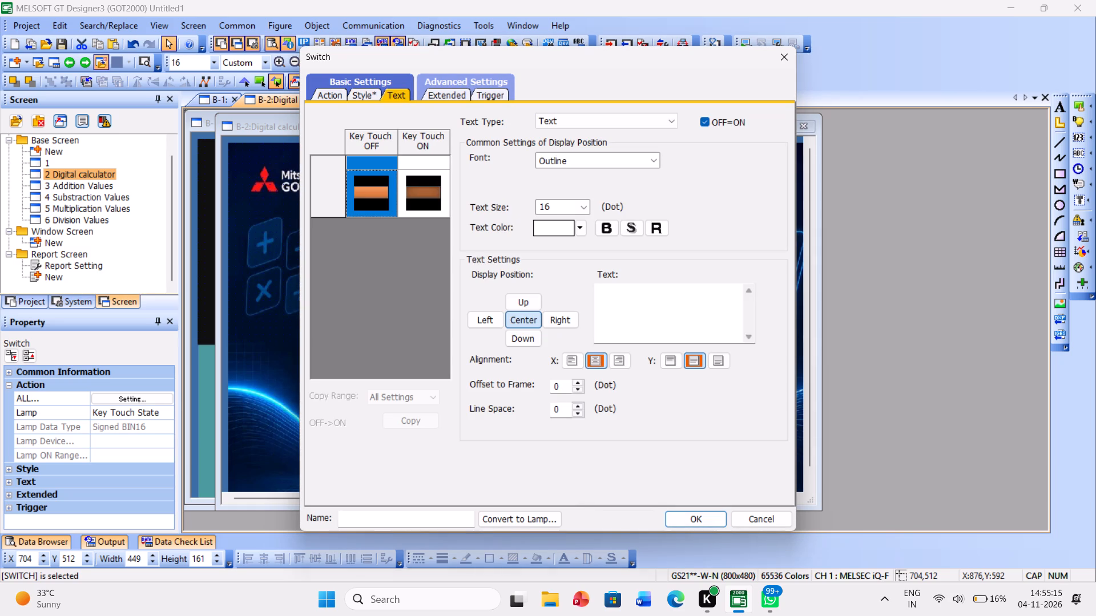
left_click(565, 210)
left_click(585, 207)
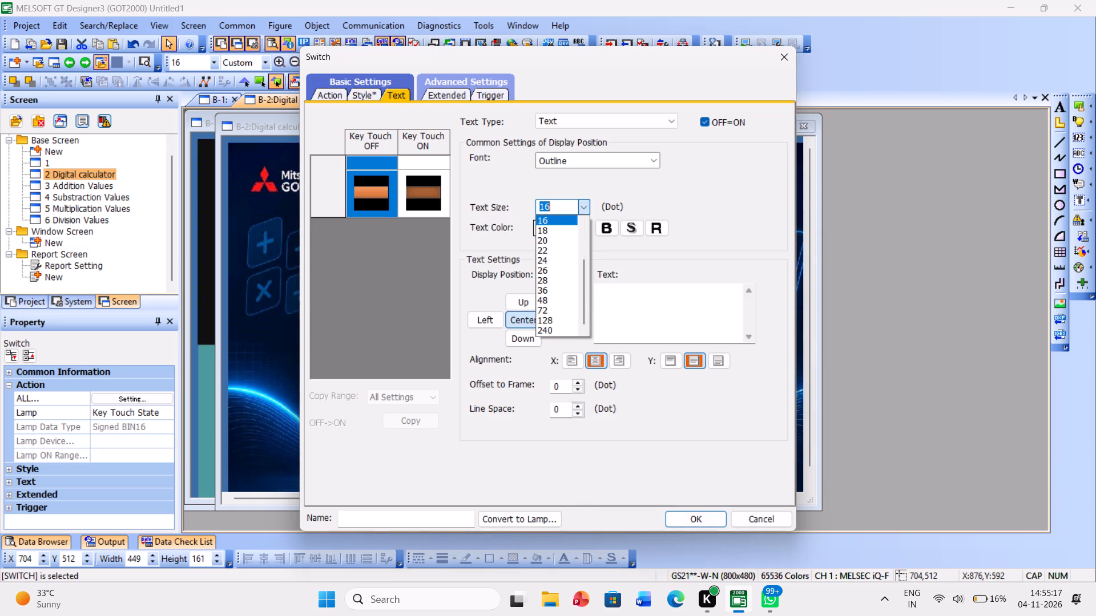
left_click(553, 302)
left_click(656, 311)
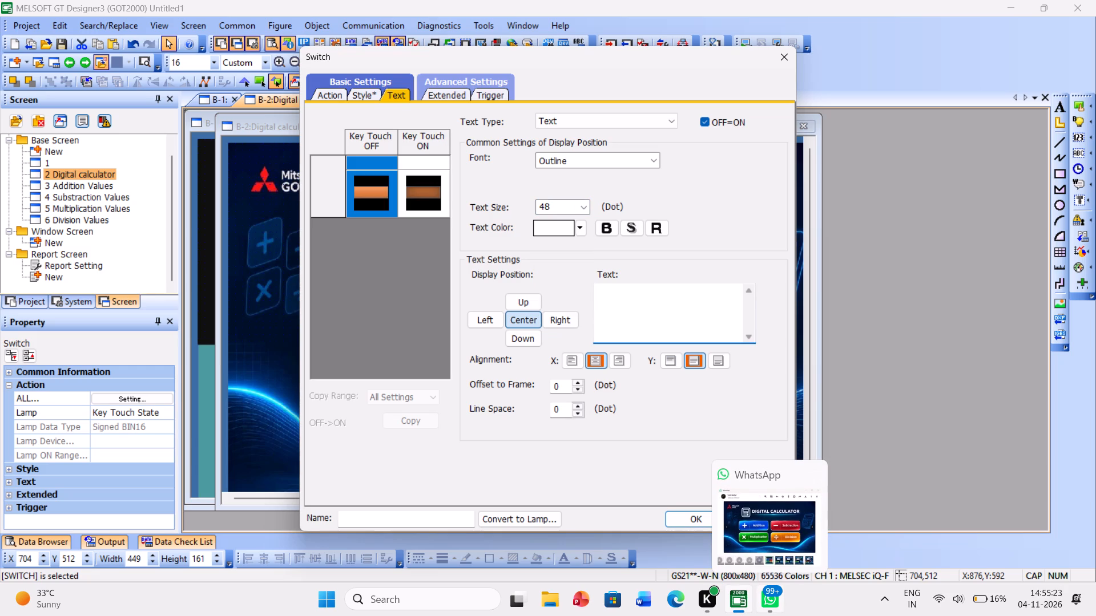
left_click(644, 305)
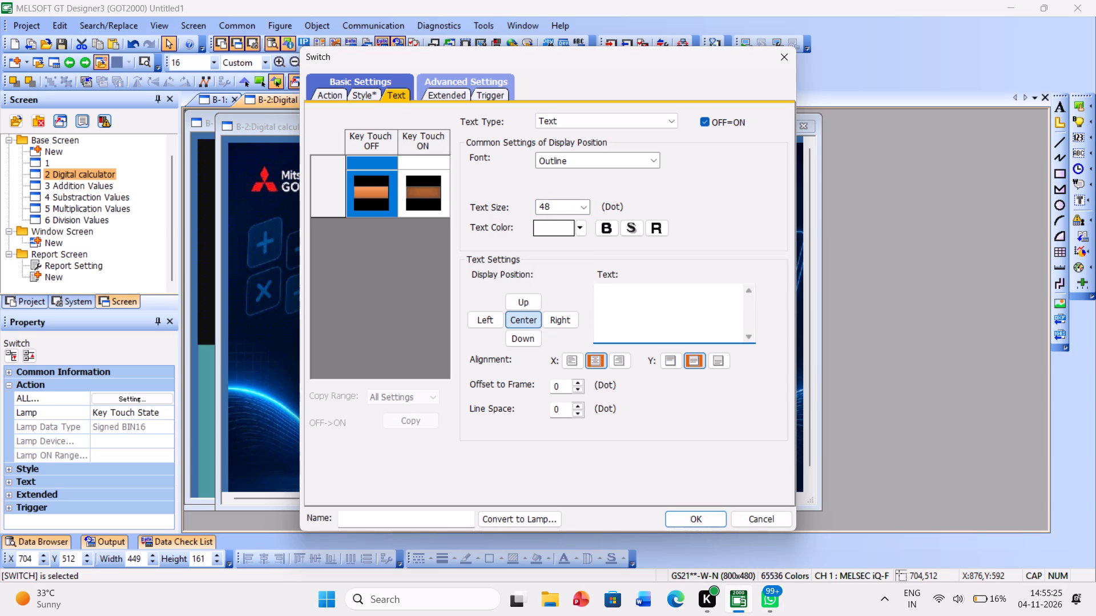
type("DIVISION")
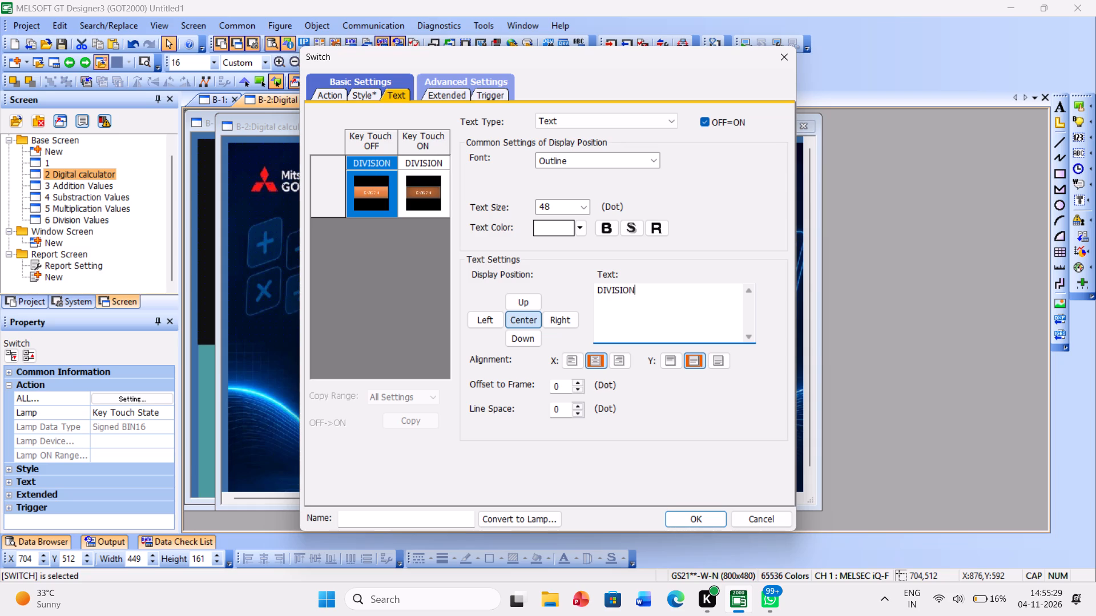
left_click(696, 514)
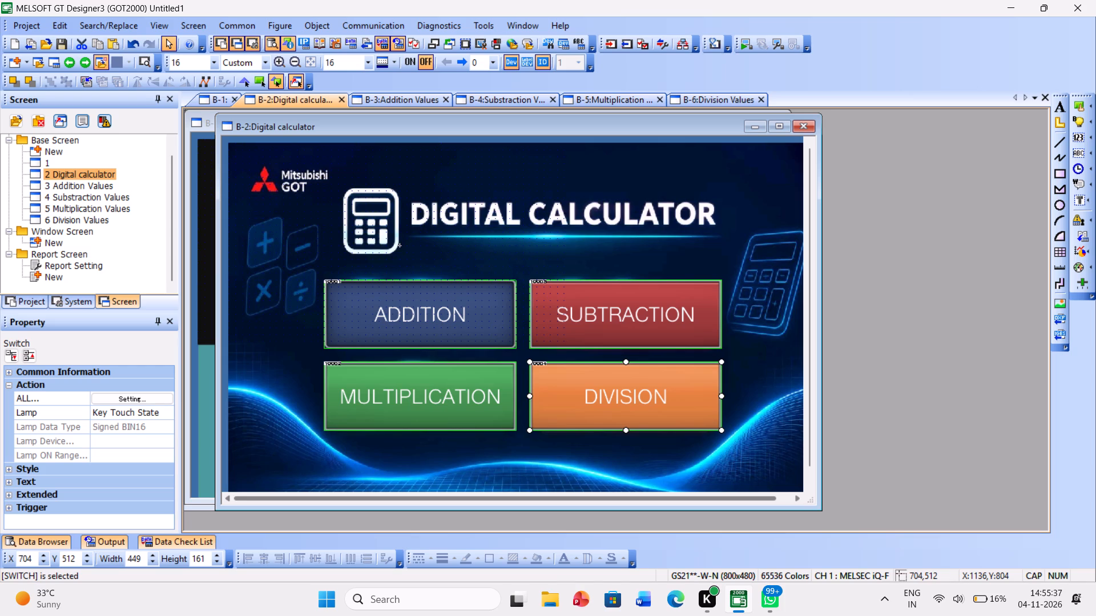
Add a screen switching action to the SUBTRACTION switch that opens fixed base screen 4, Substraction Values, and apply it.
double_click(596, 311)
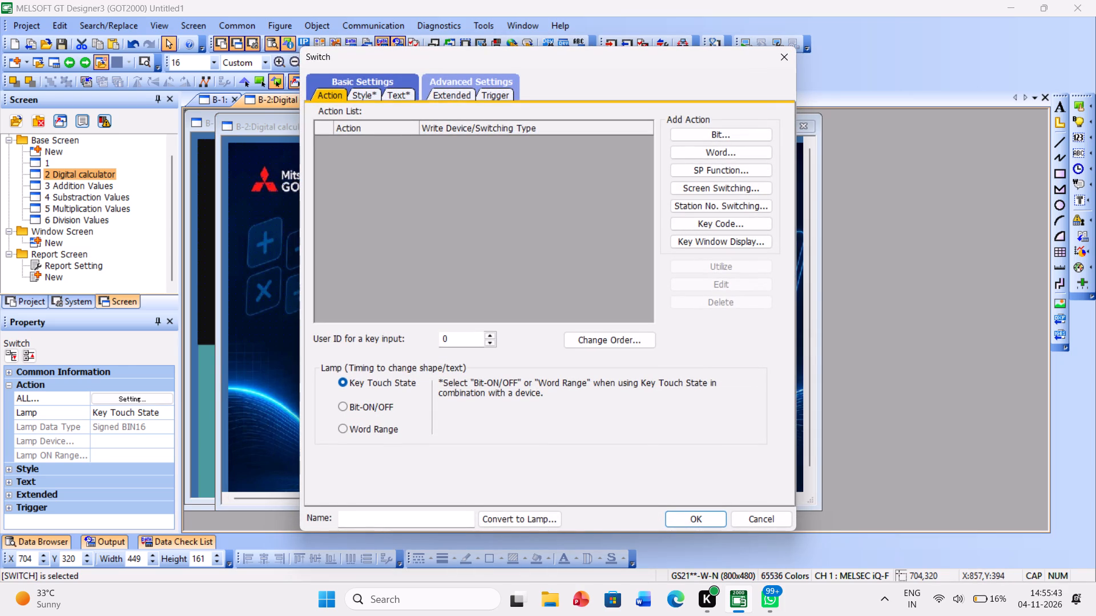
left_click(724, 185)
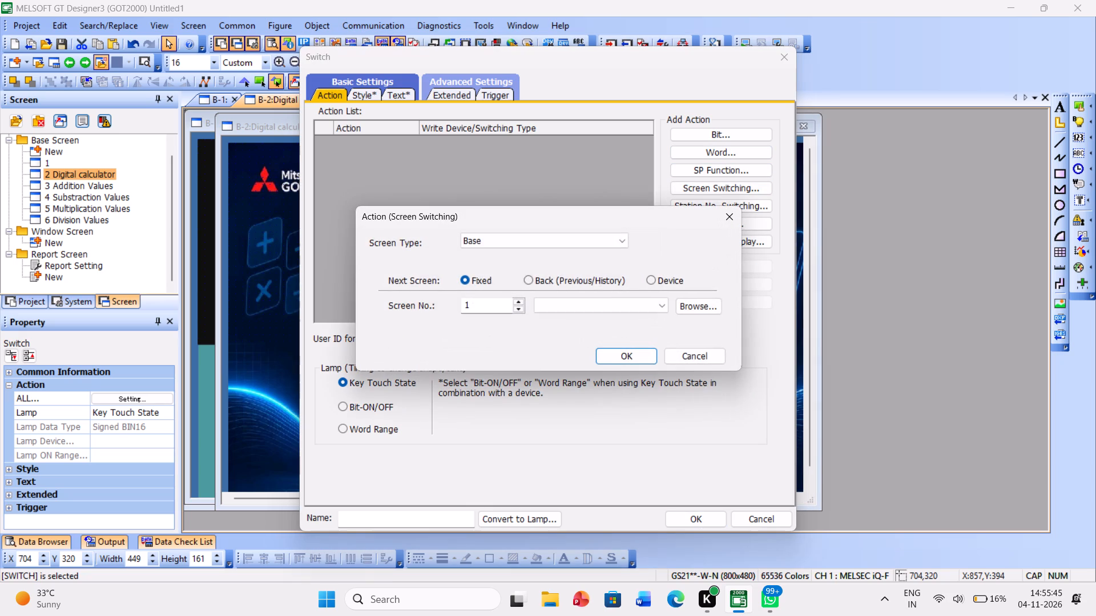
double_click(524, 309)
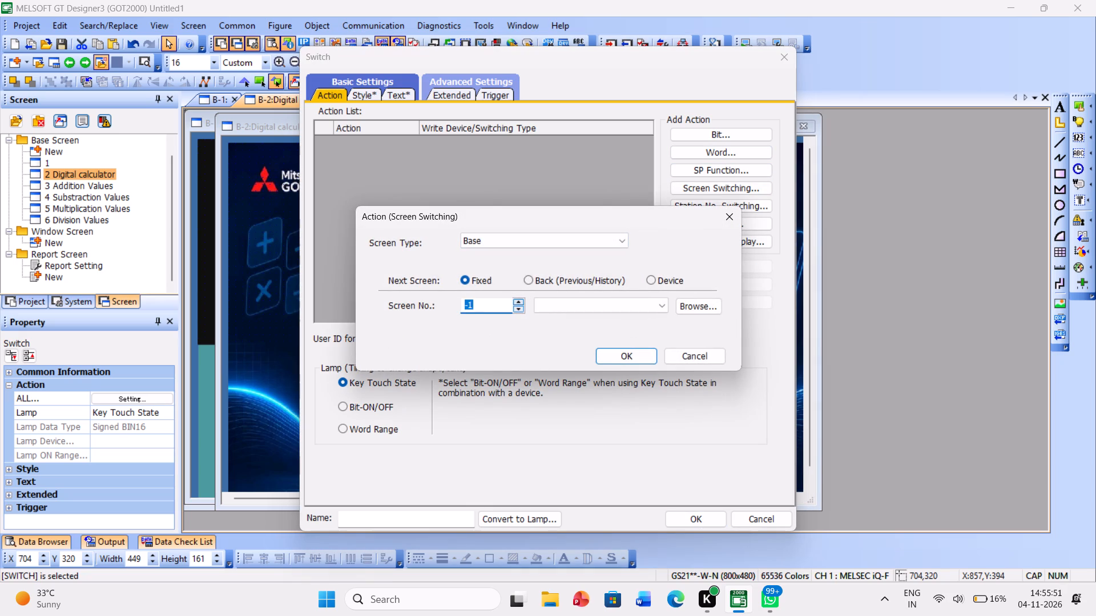
triple_click(520, 299)
left_click(520, 299)
left_click(520, 299)
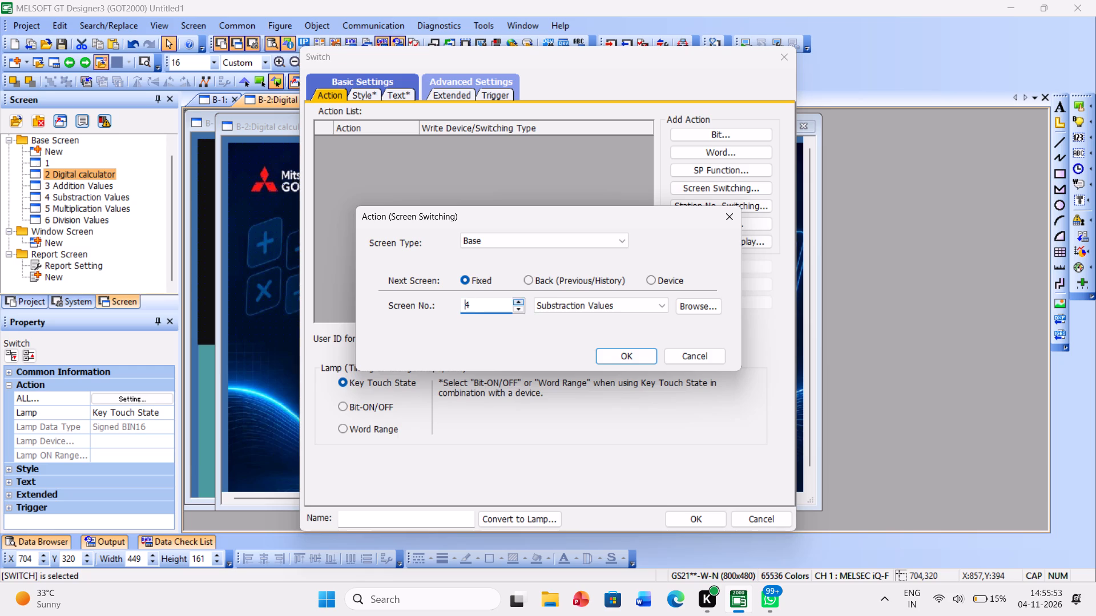
left_click(639, 356)
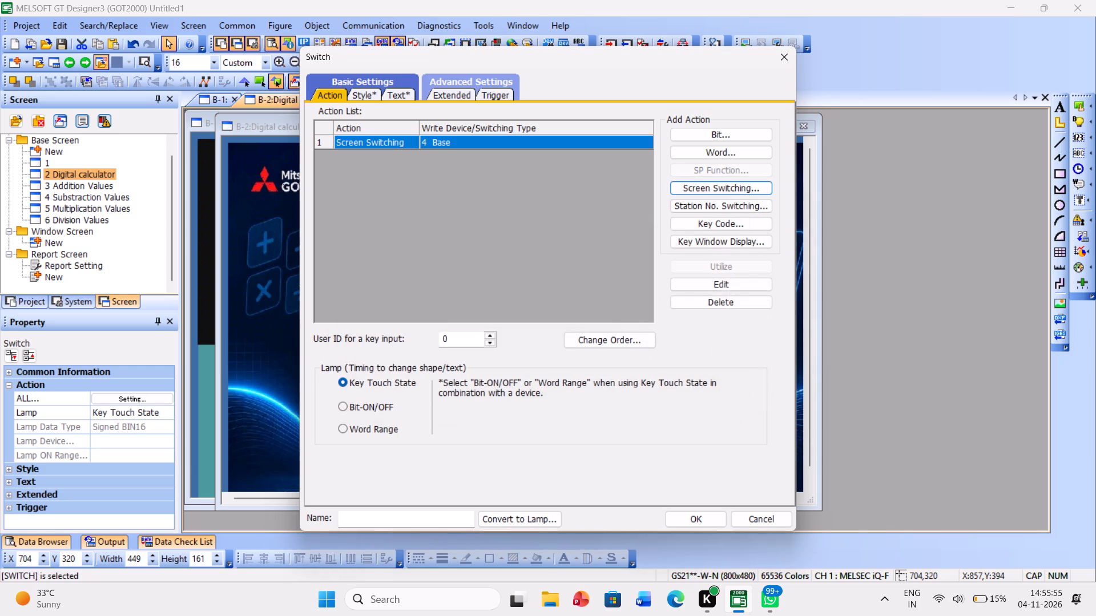
left_click(706, 515)
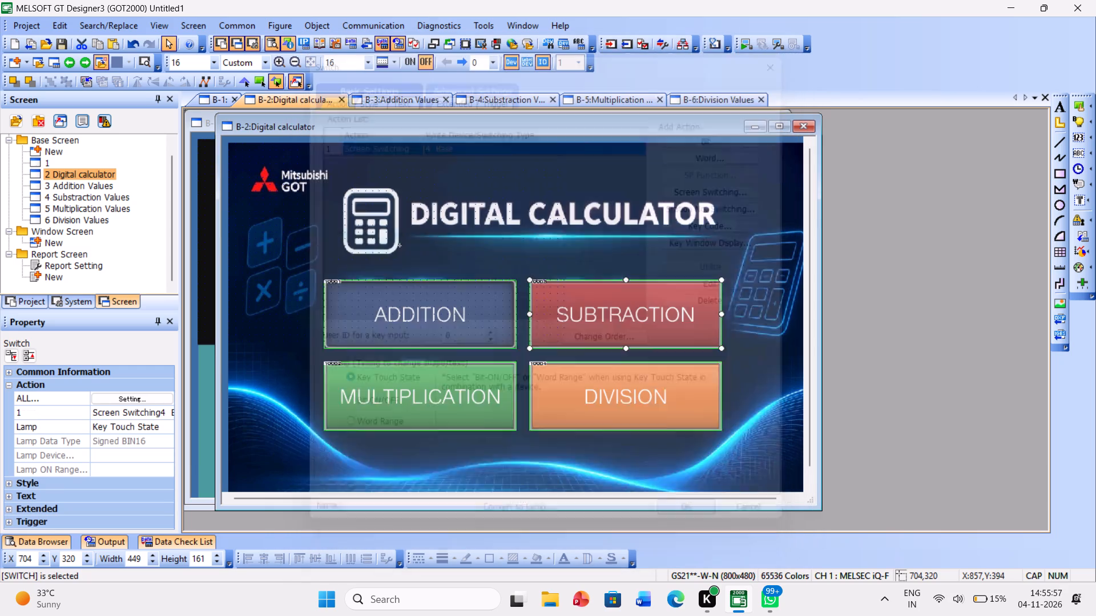
Add a screen switching action to the MULTIPLICATION switch that opens fixed base screen 5, Multiplication Values, and apply it.
double_click(422, 394)
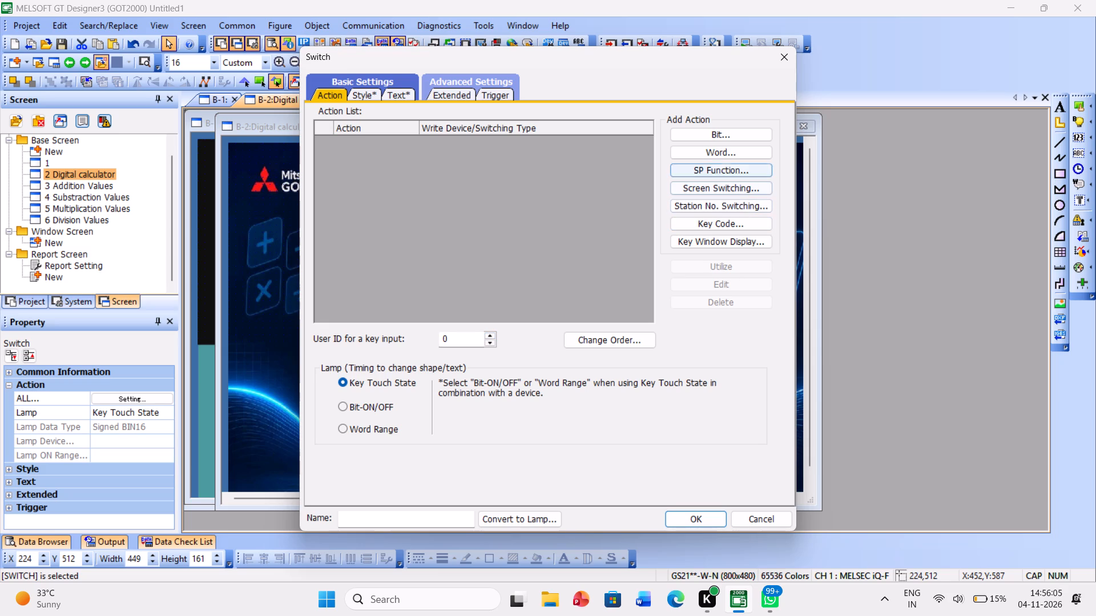
left_click(719, 191)
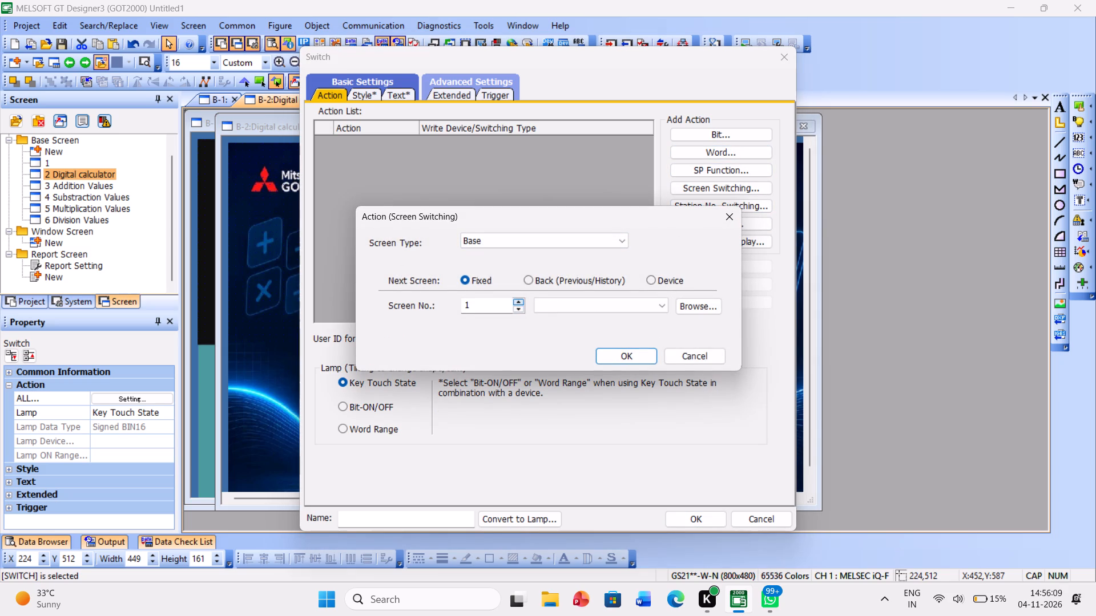
triple_click(519, 301)
left_click(519, 301)
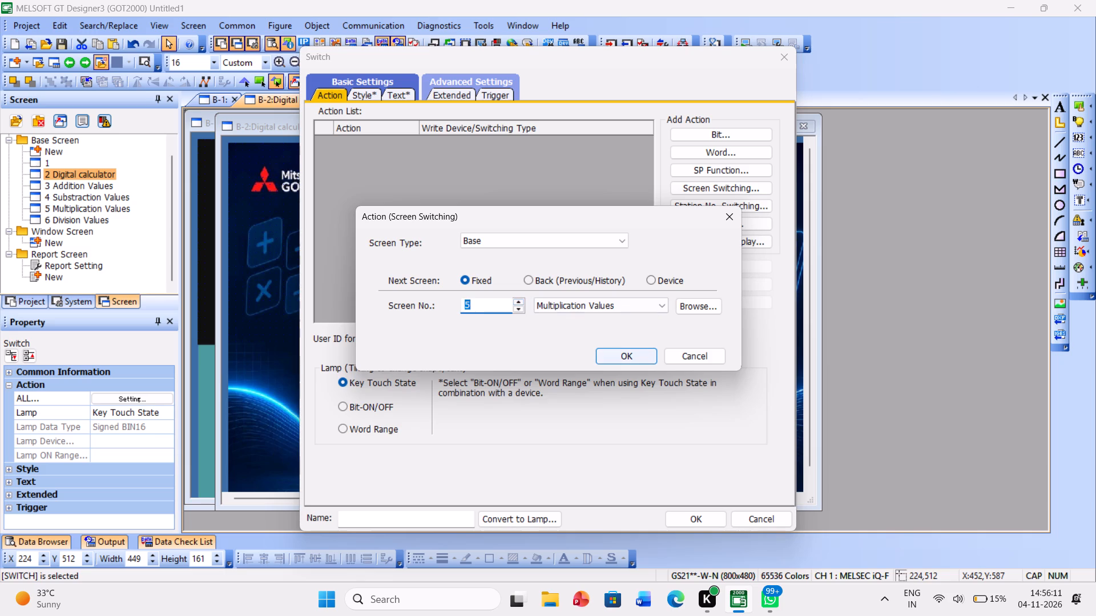
left_click(622, 353)
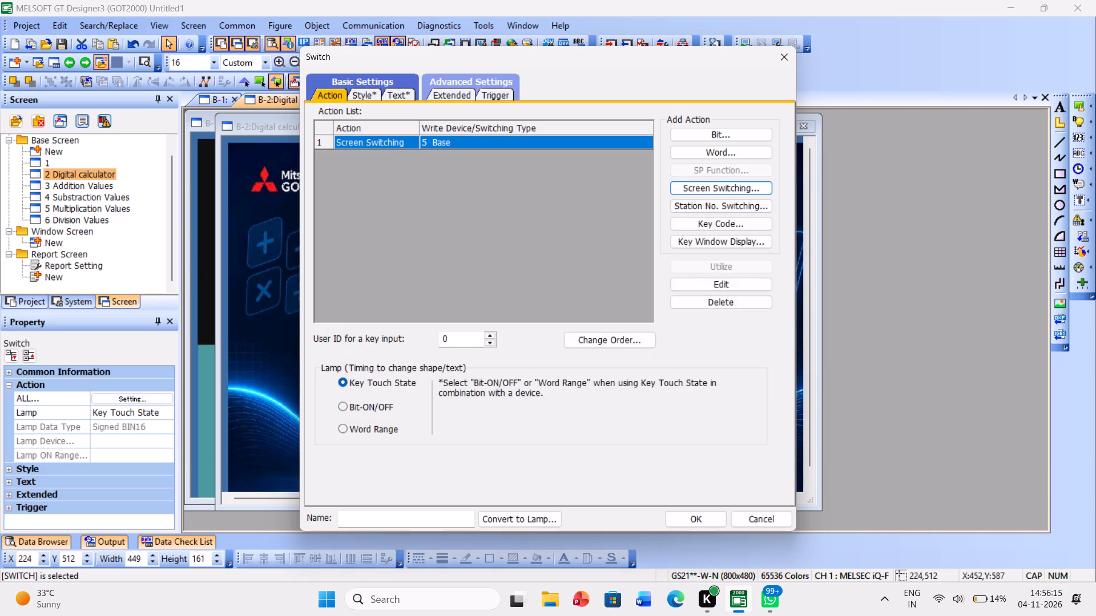
left_click(694, 512)
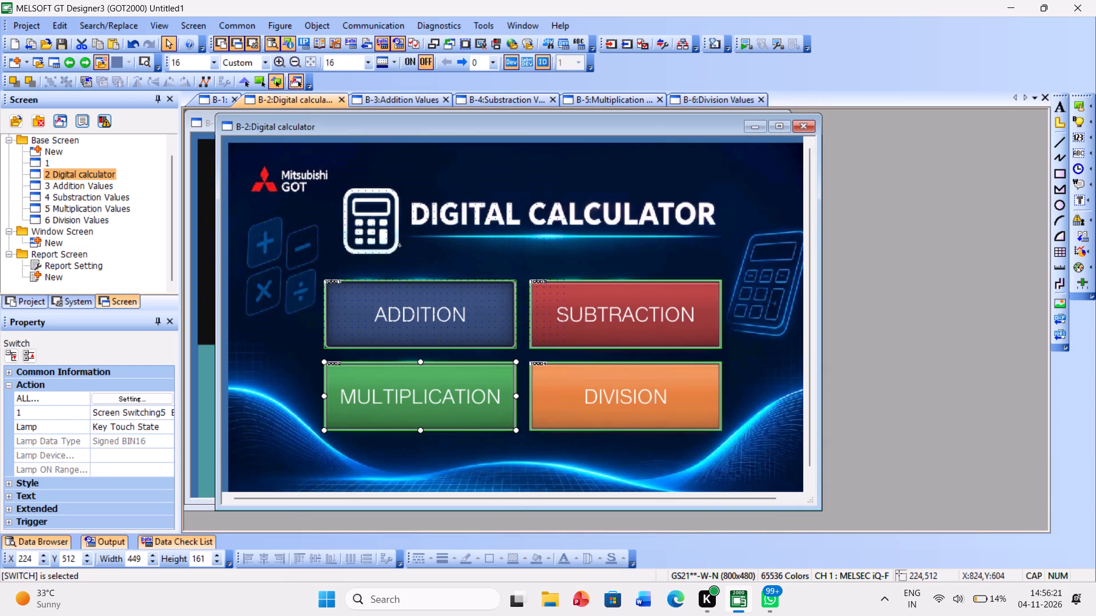
Add a screen switching action to the DIVISION switch that opens fixed base screen 6, Division Values, and apply it.
double_click(585, 402)
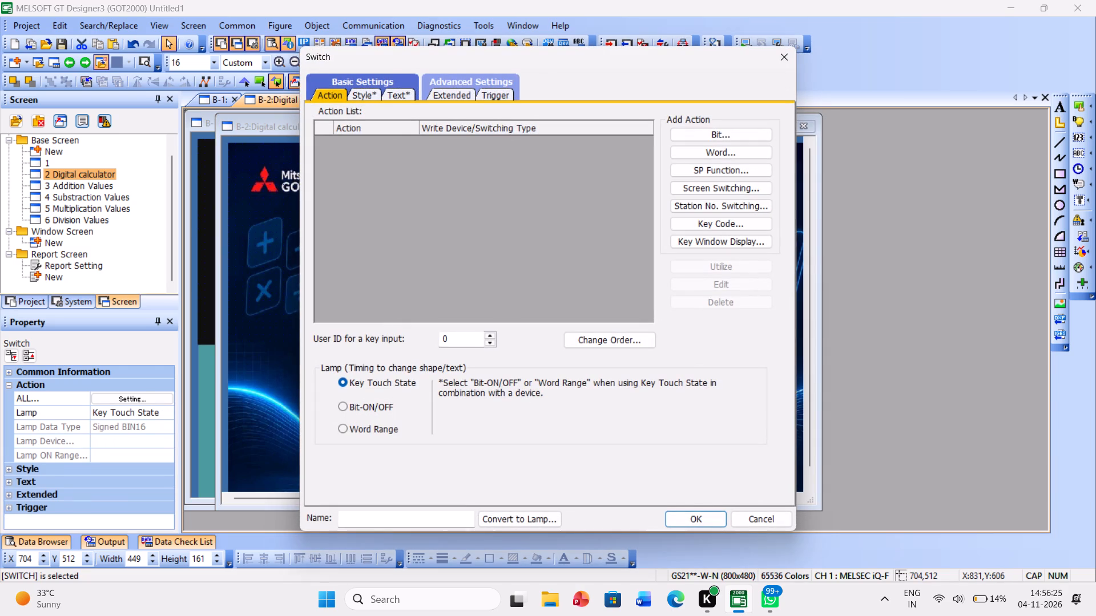
left_click(732, 188)
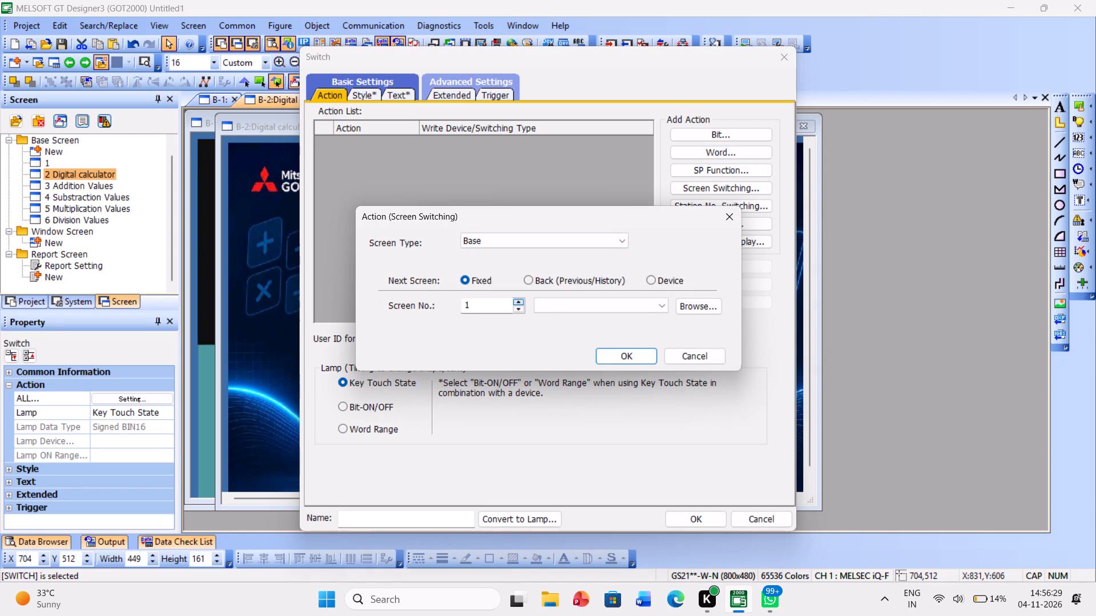
triple_click(521, 301)
left_click(521, 301)
left_click(521, 301)
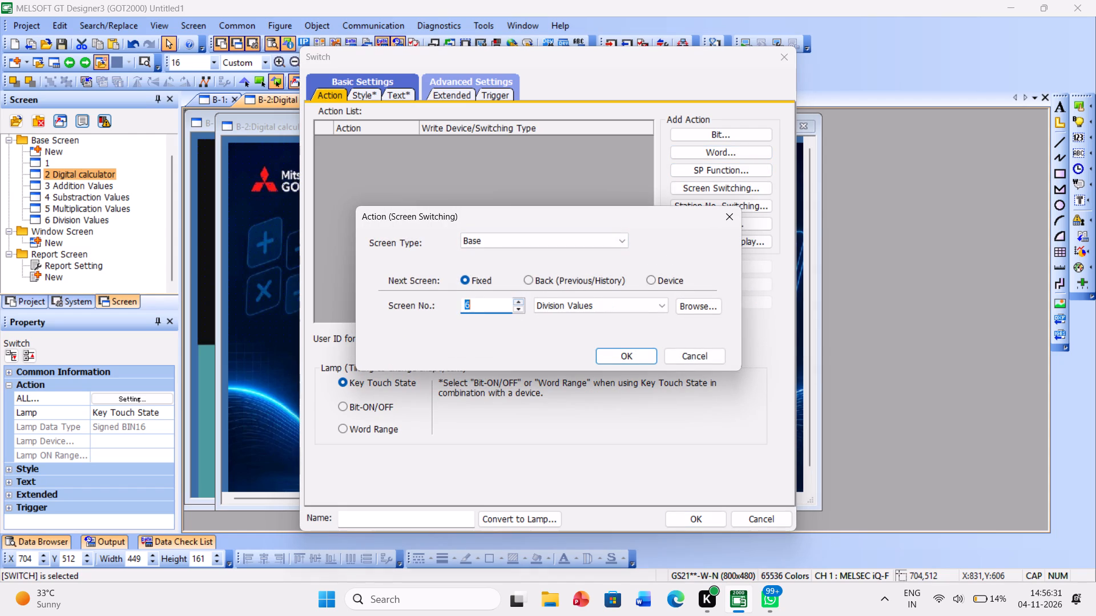
left_click(610, 355)
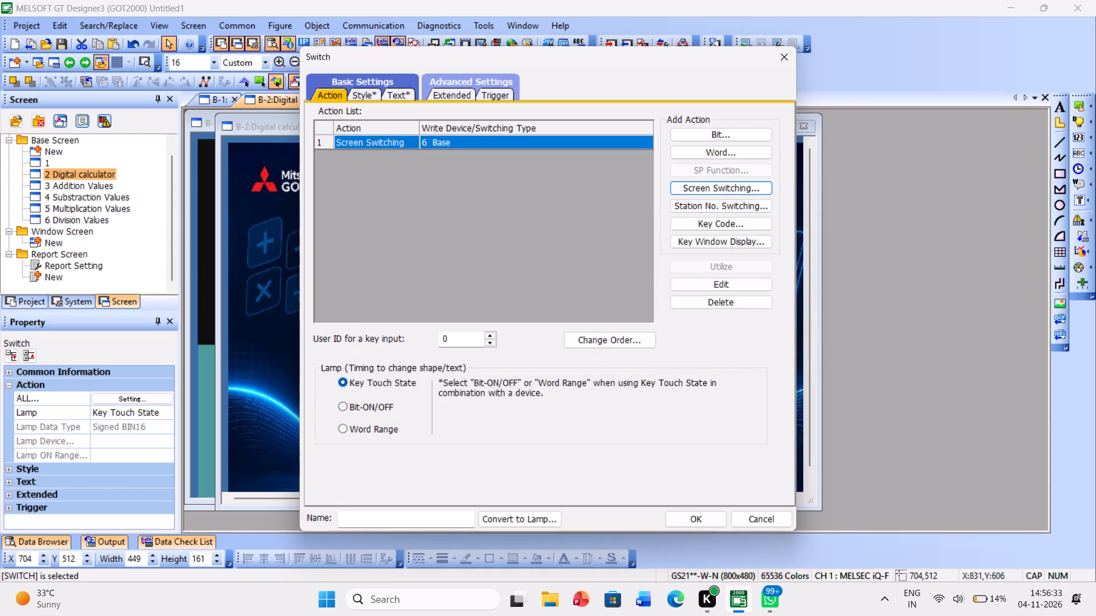
left_click(698, 515)
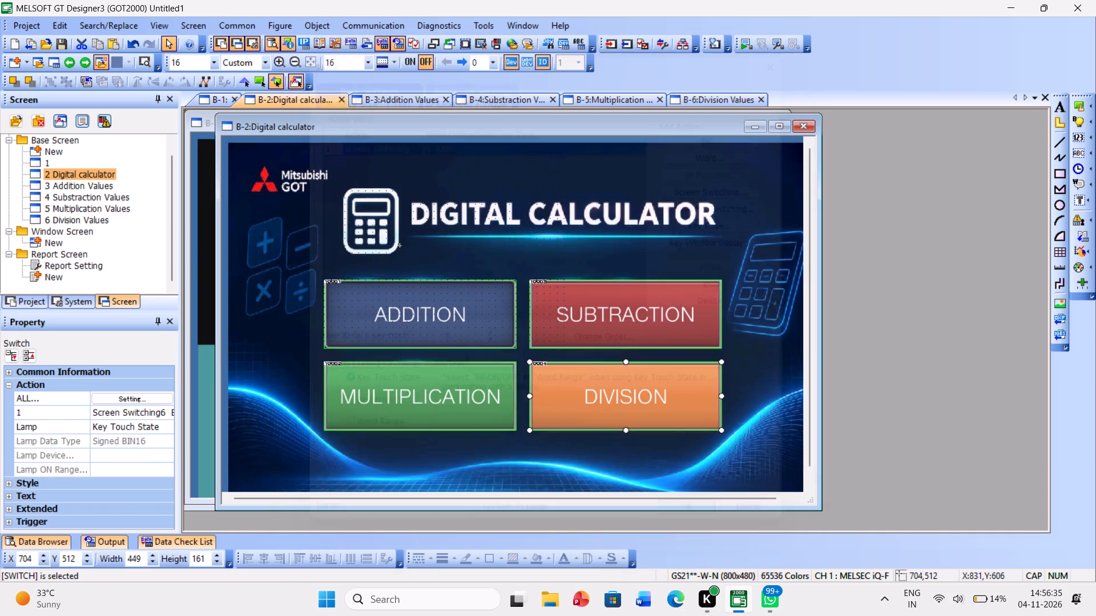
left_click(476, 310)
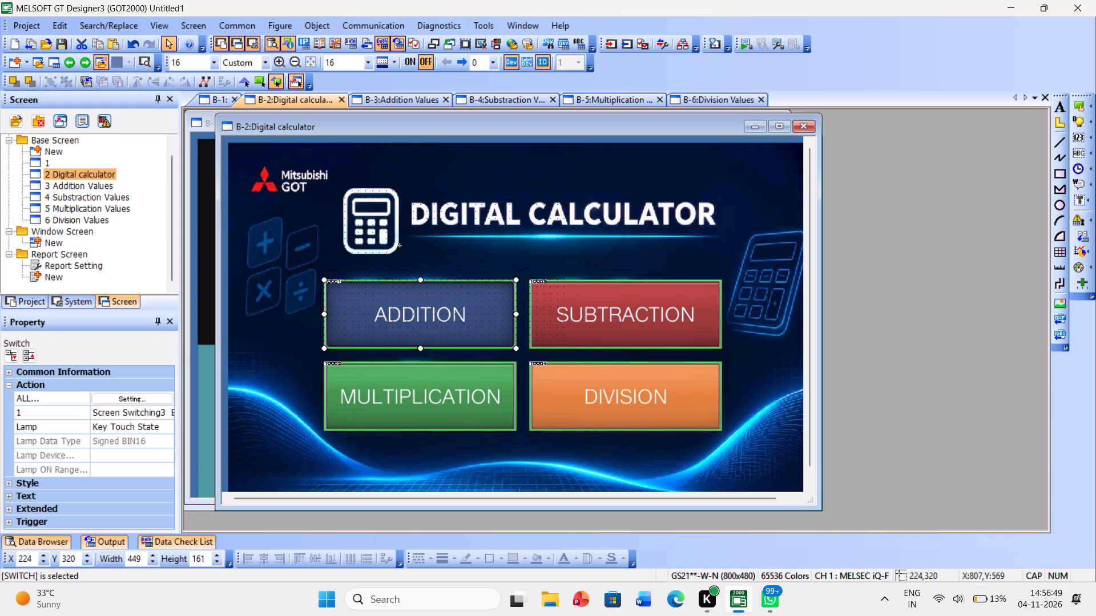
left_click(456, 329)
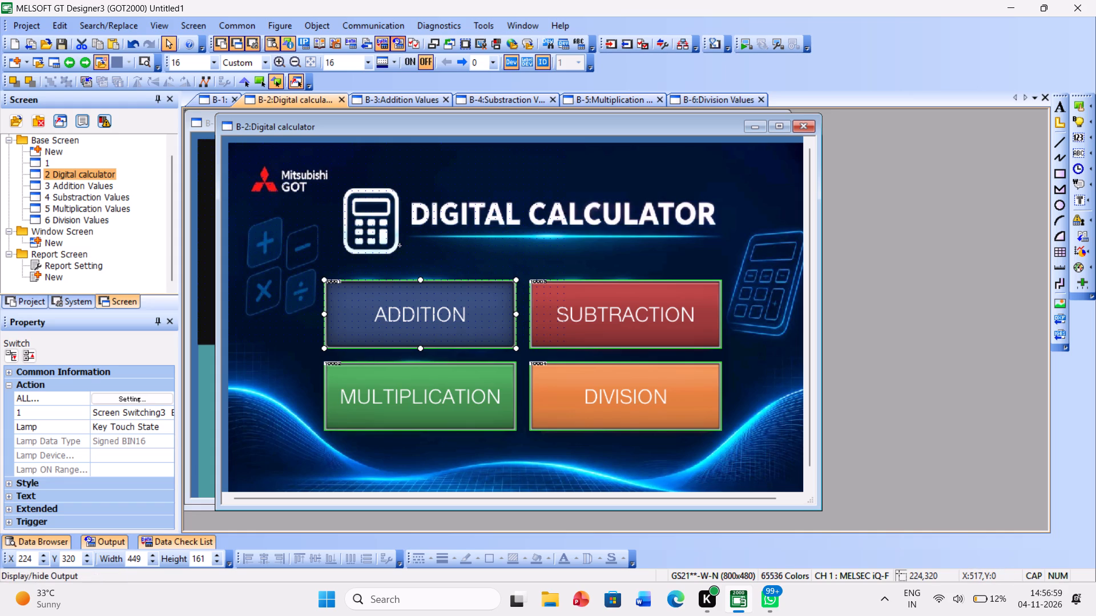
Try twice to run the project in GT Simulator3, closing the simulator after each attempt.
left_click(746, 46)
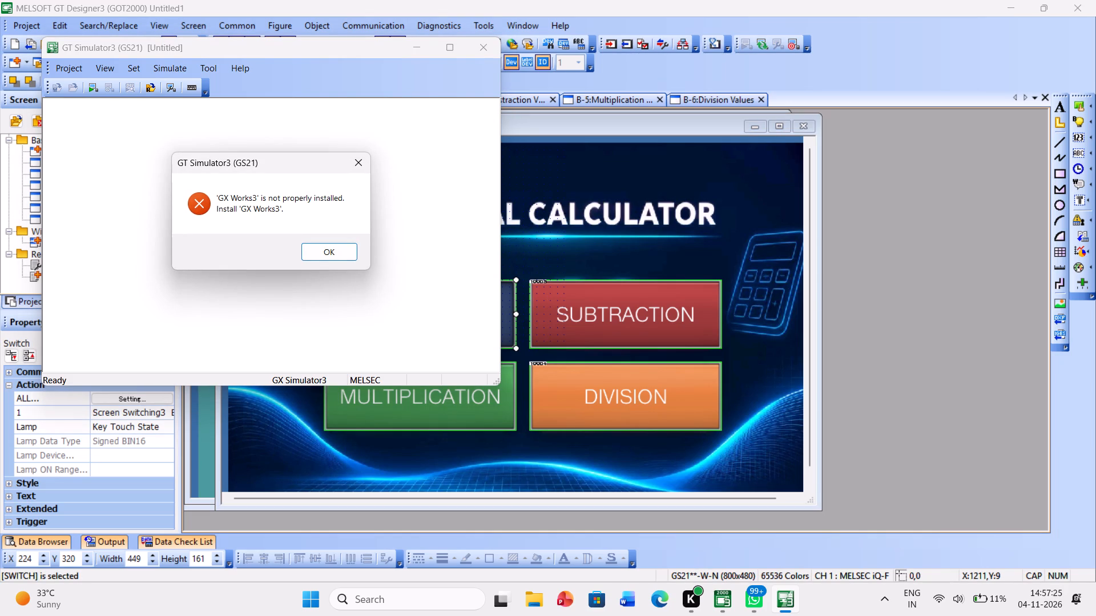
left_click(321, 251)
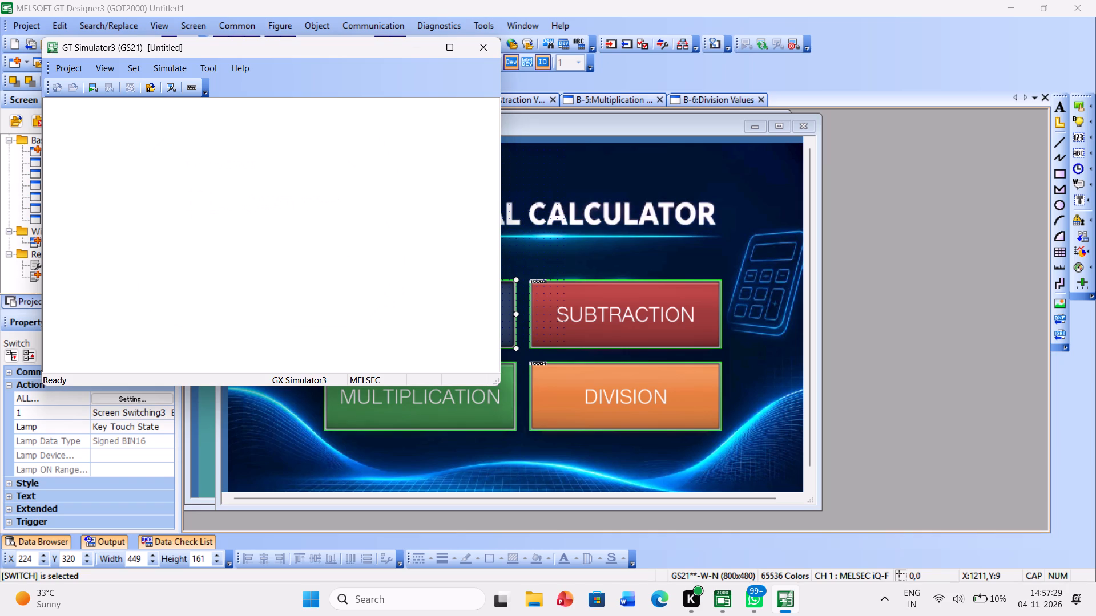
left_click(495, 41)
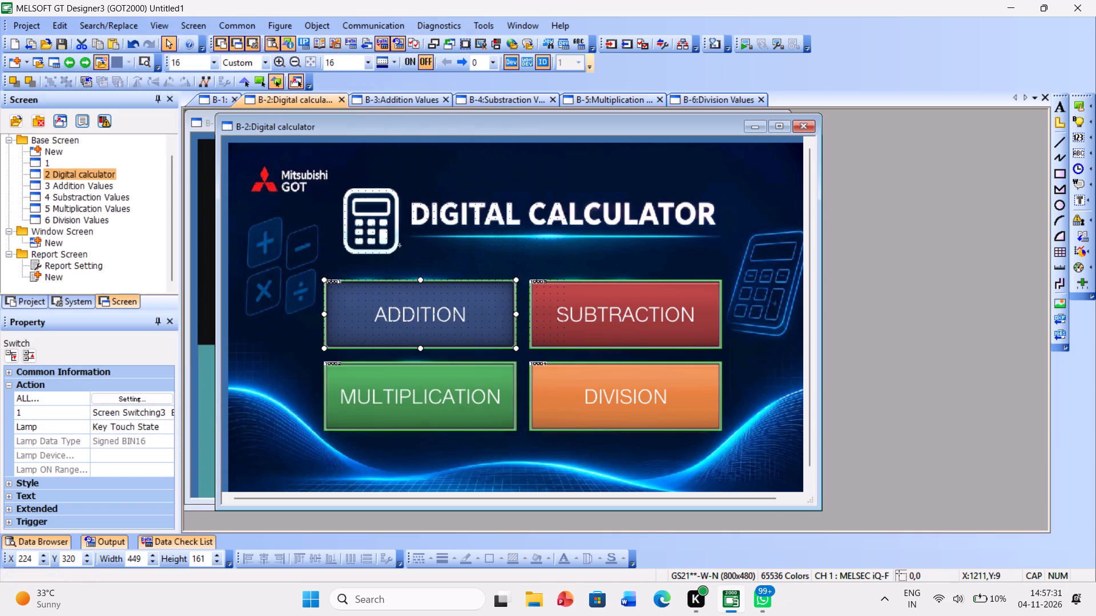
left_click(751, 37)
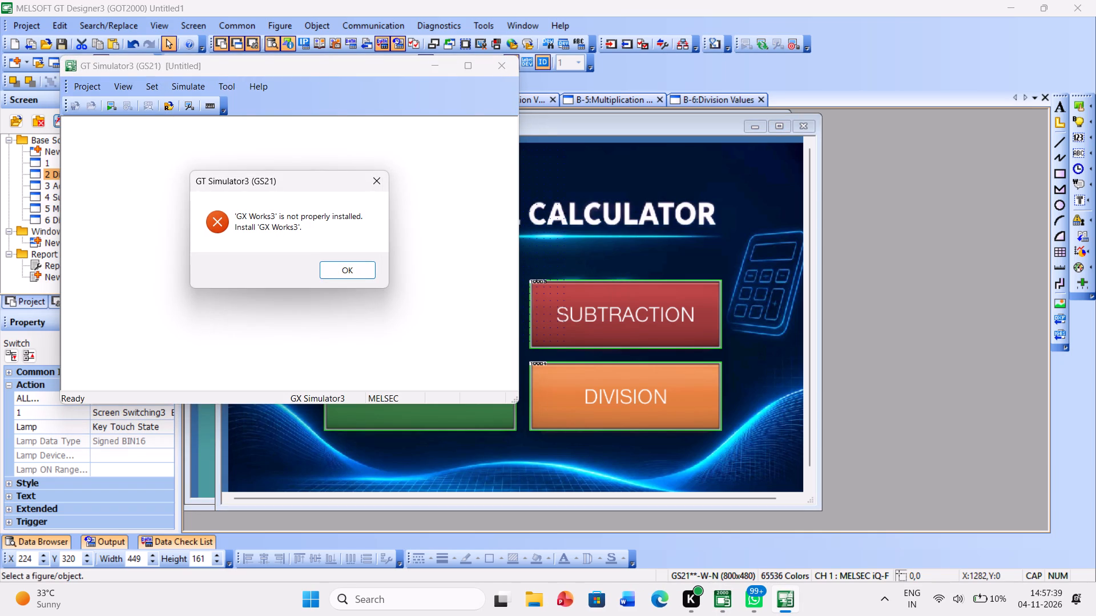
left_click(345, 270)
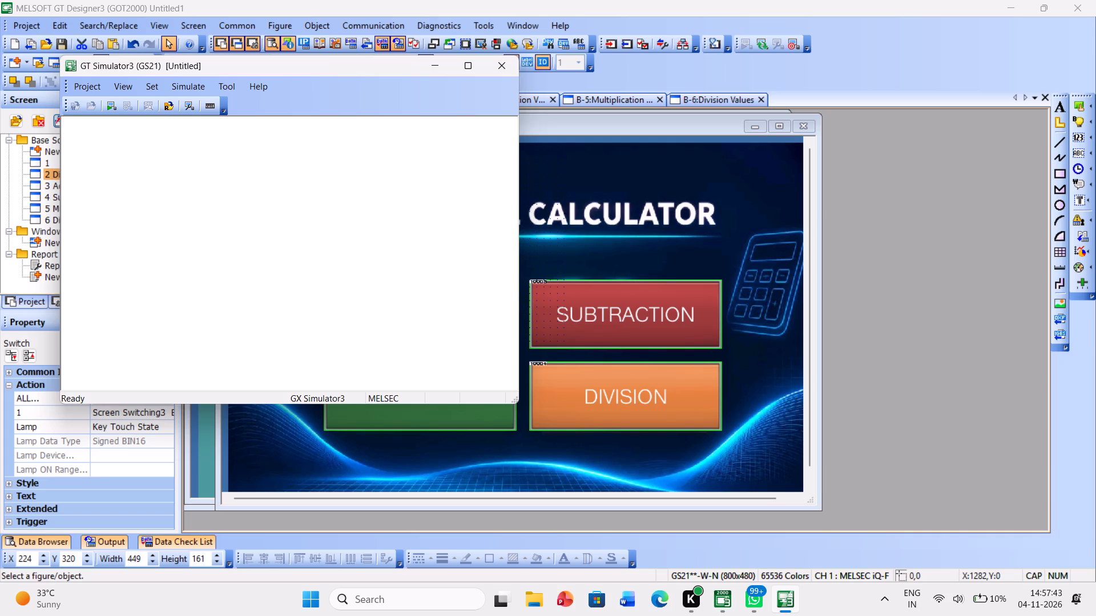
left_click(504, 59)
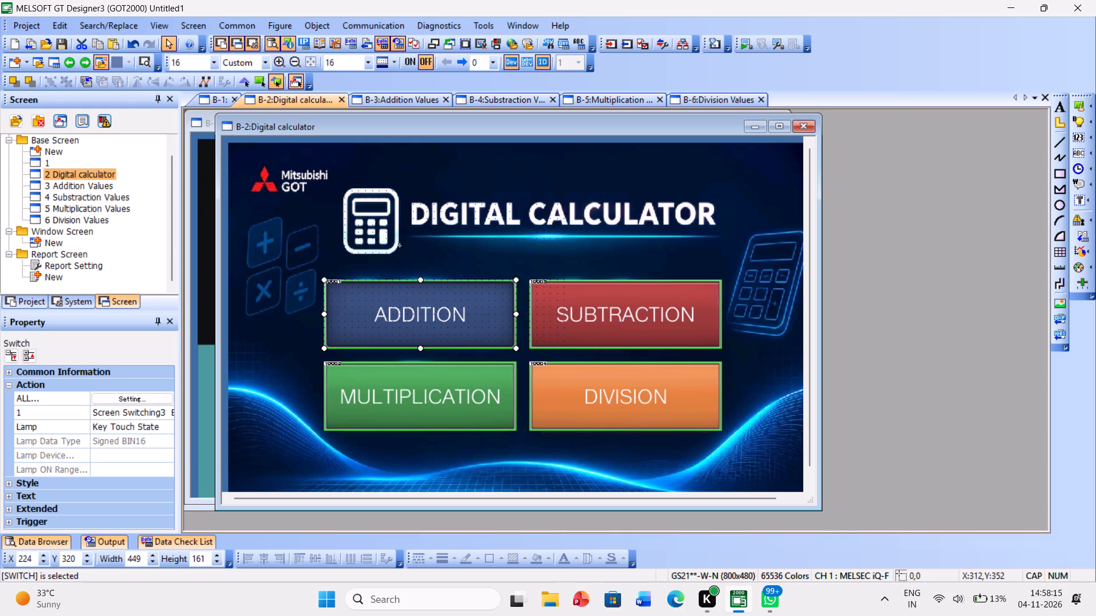
Open base screen 3, Addition Values, for editing.
left_click(79, 185)
double_click(79, 185)
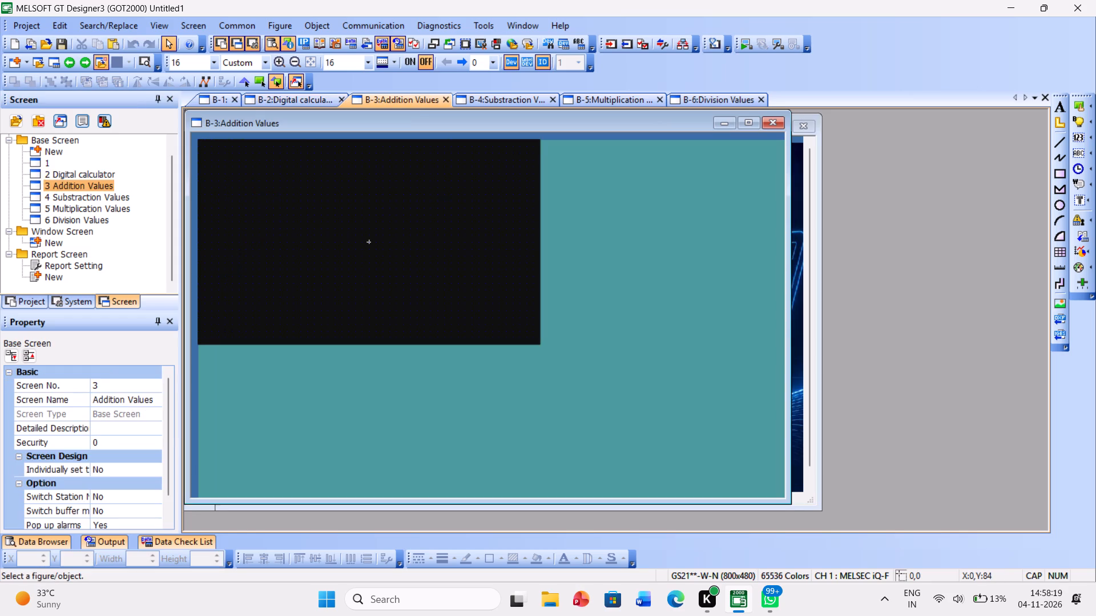
left_click(357, 167)
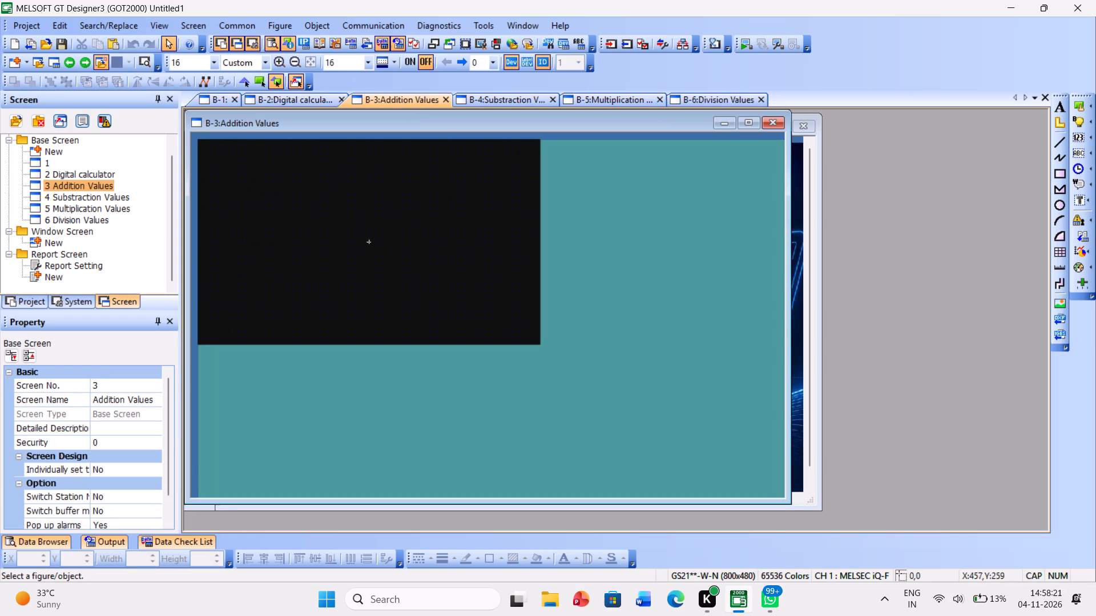
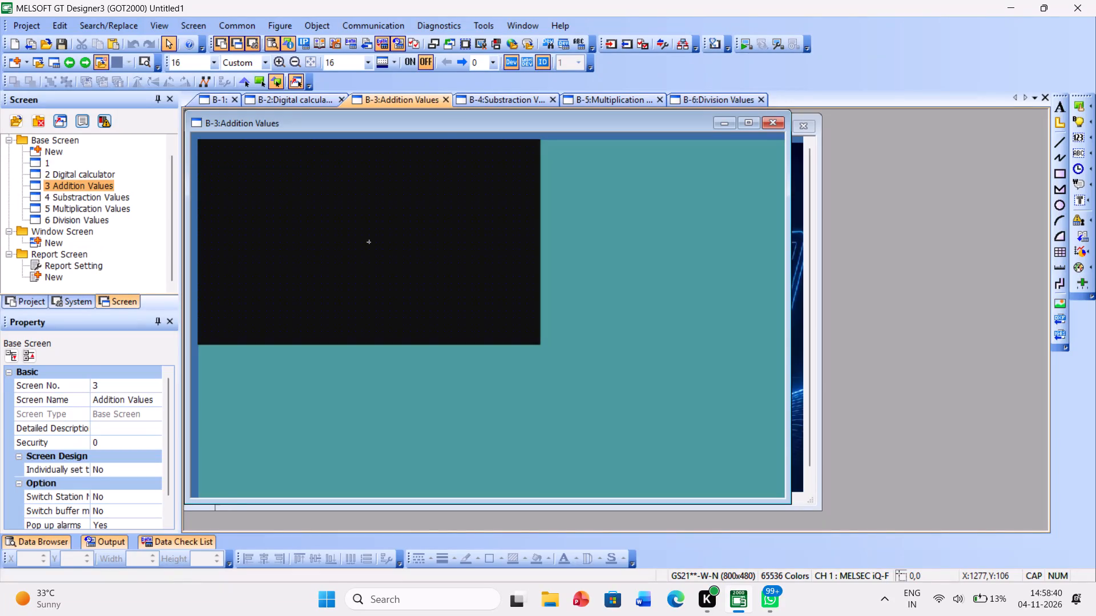
Insert the Addition calculator image from the Downloads folder at the origin of the Addition Values screen.
left_click(1058, 303)
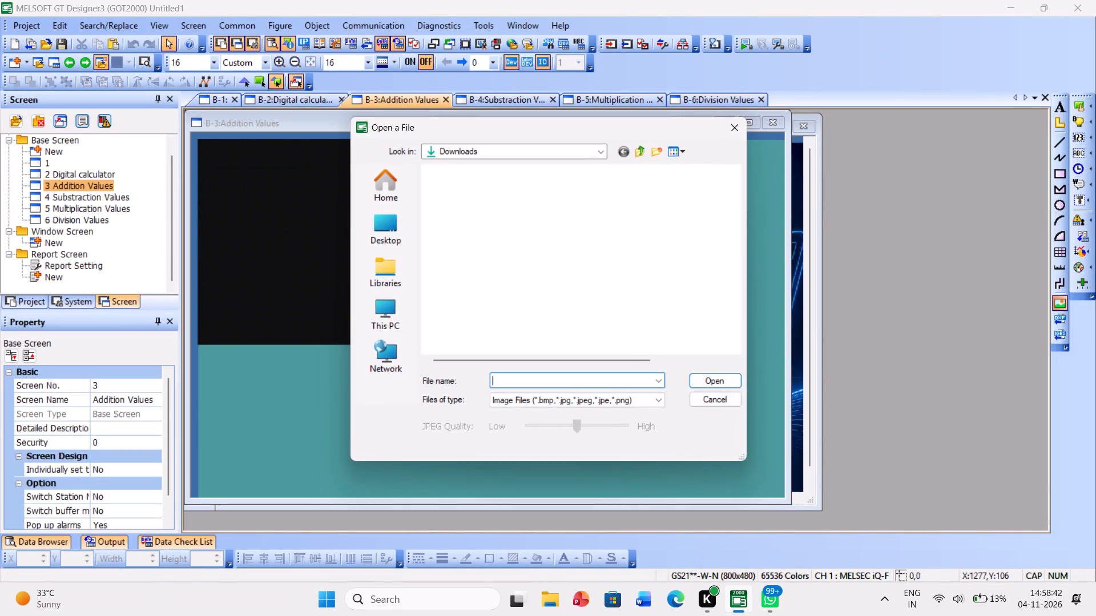
double_click(521, 205)
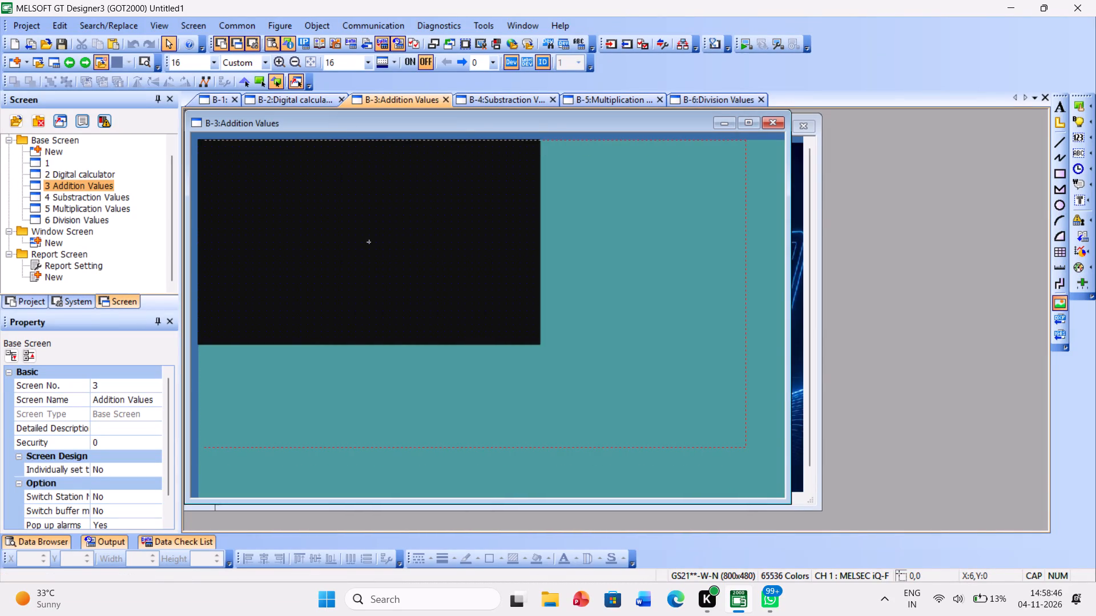
left_click(194, 143)
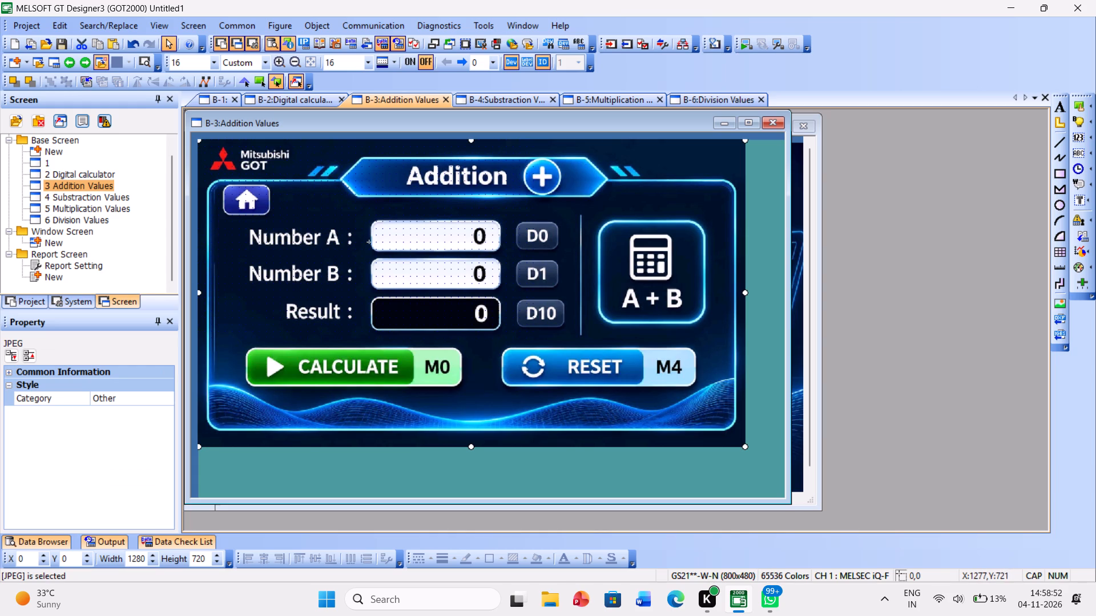
Enlarge the Addition image from its lower corner to about 1361 wide by 833 high.
left_click_drag(745, 448, 783, 497)
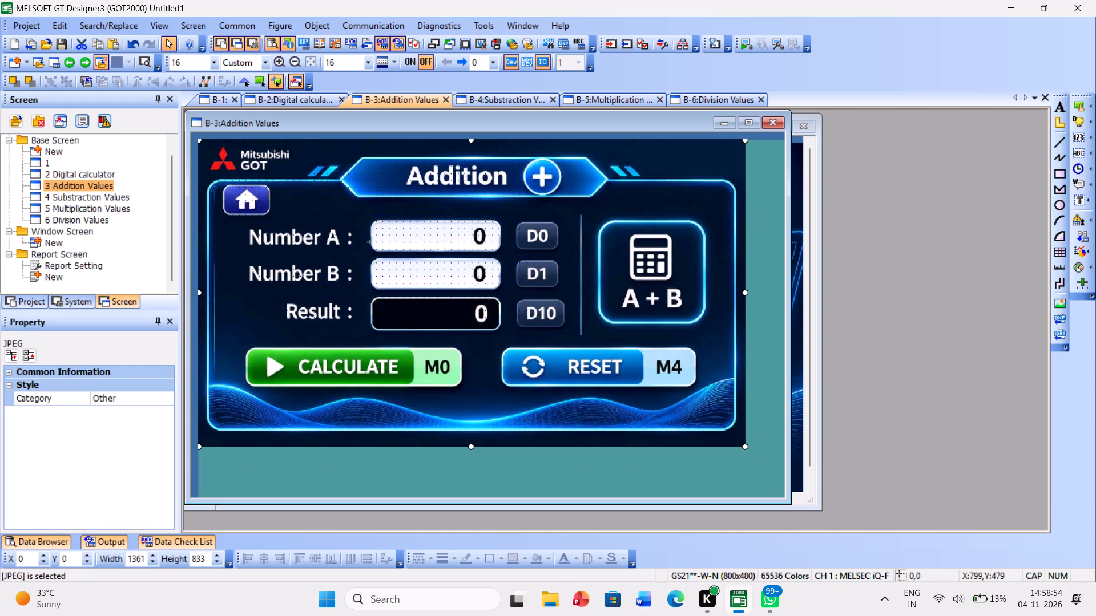
left_click_drag(783, 497, 784, 497)
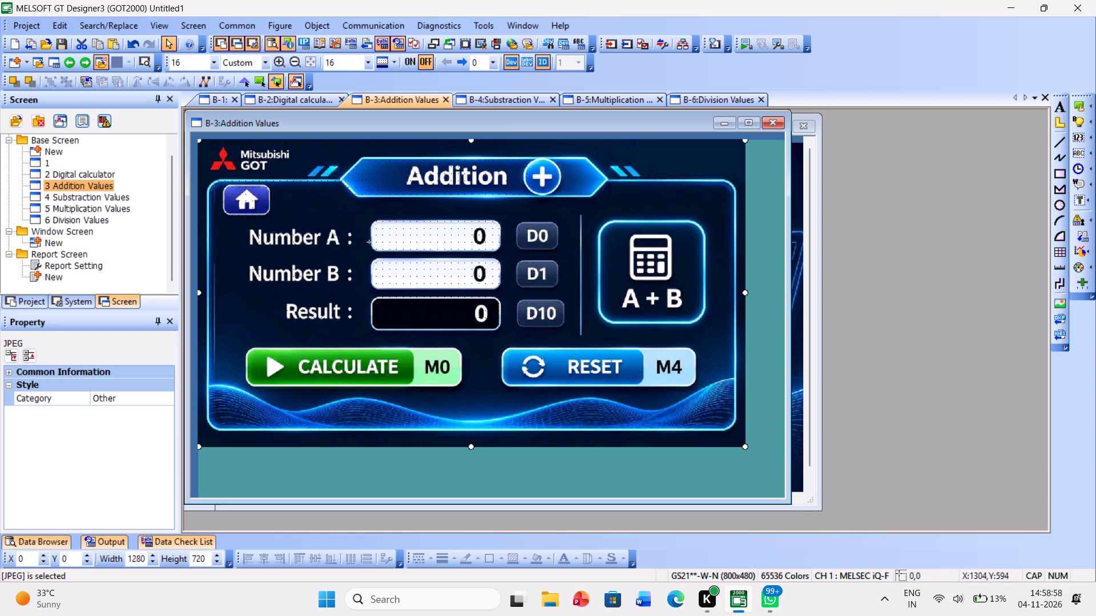
left_click_drag(743, 445, 776, 486)
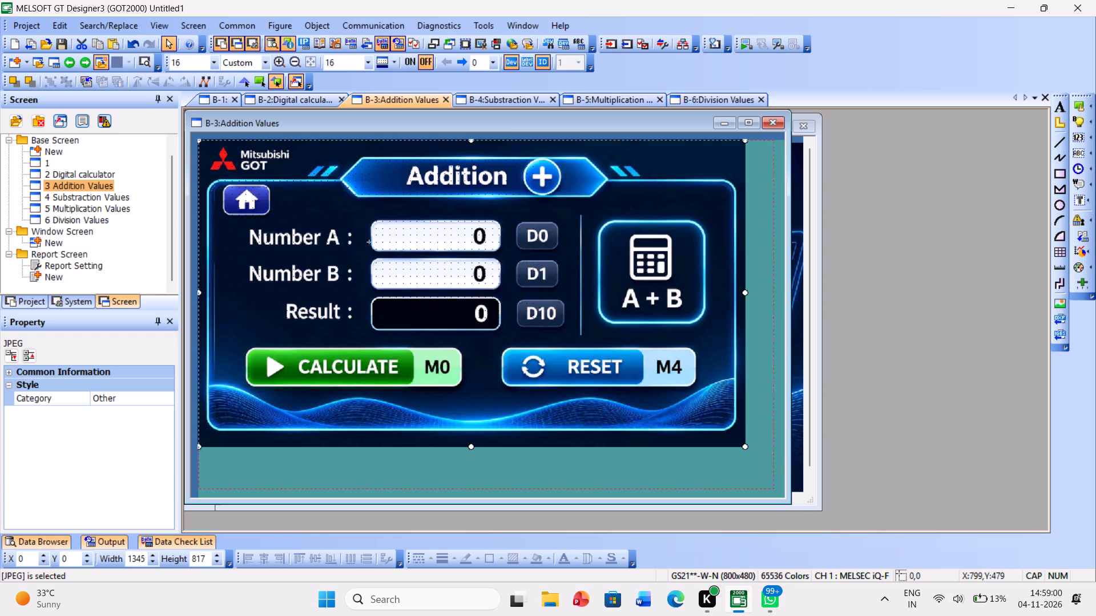
left_click_drag(776, 486, 783, 493)
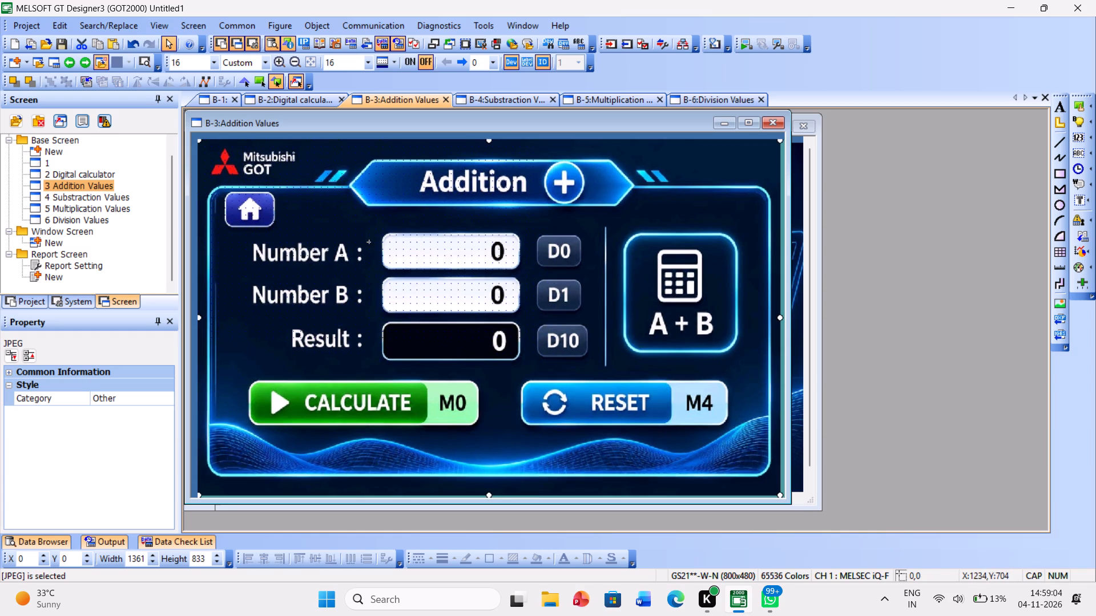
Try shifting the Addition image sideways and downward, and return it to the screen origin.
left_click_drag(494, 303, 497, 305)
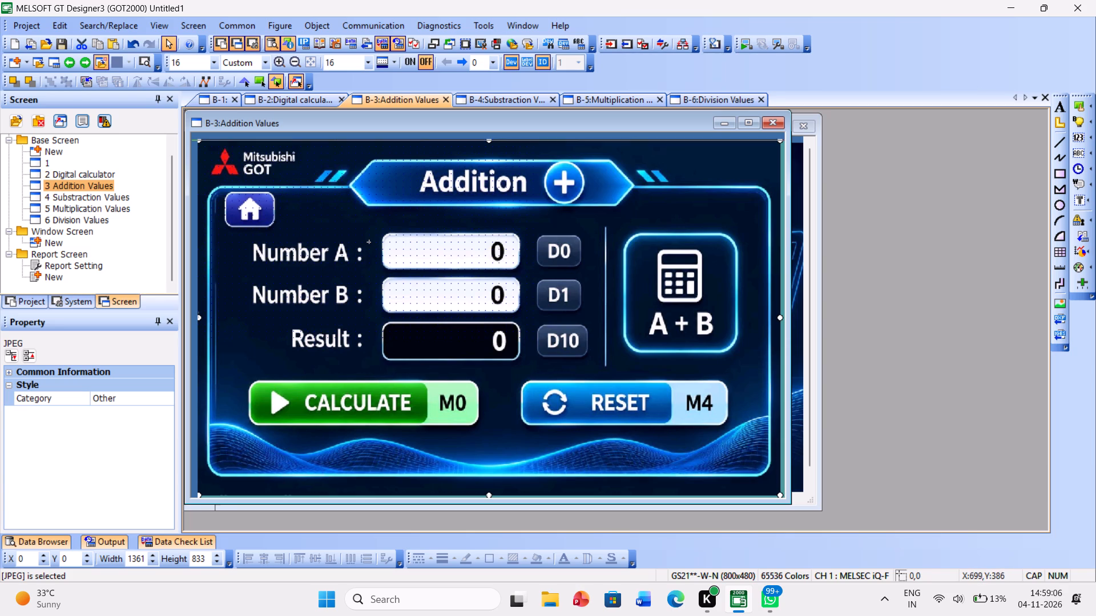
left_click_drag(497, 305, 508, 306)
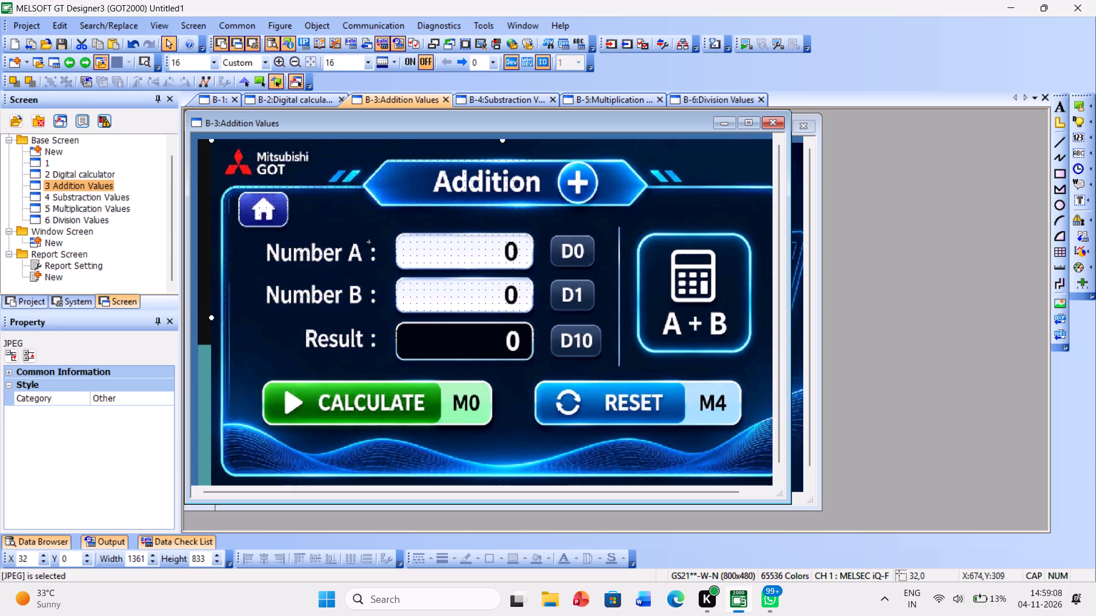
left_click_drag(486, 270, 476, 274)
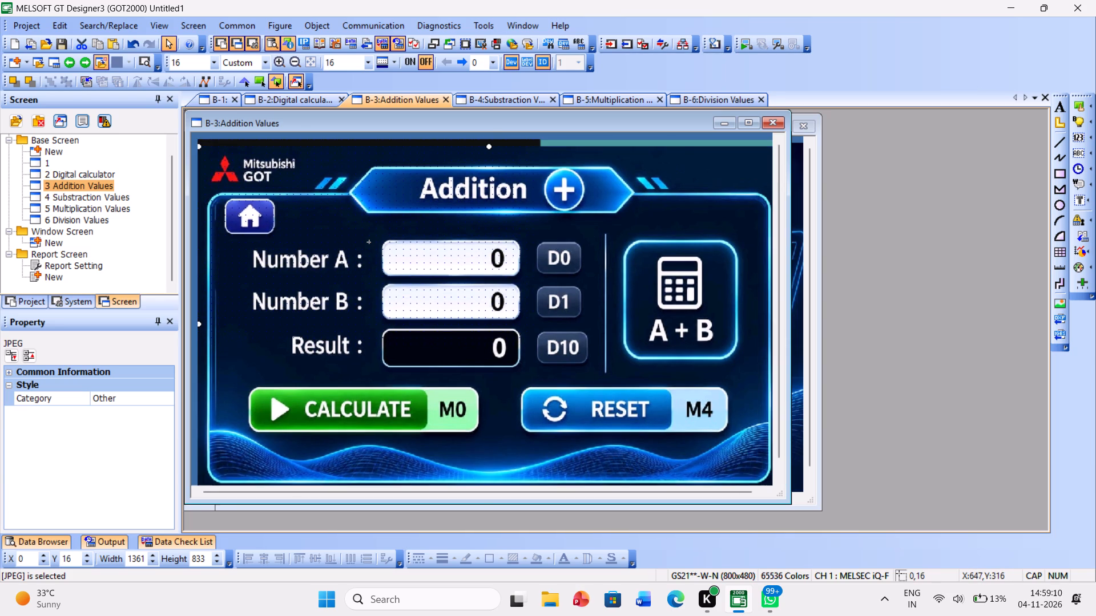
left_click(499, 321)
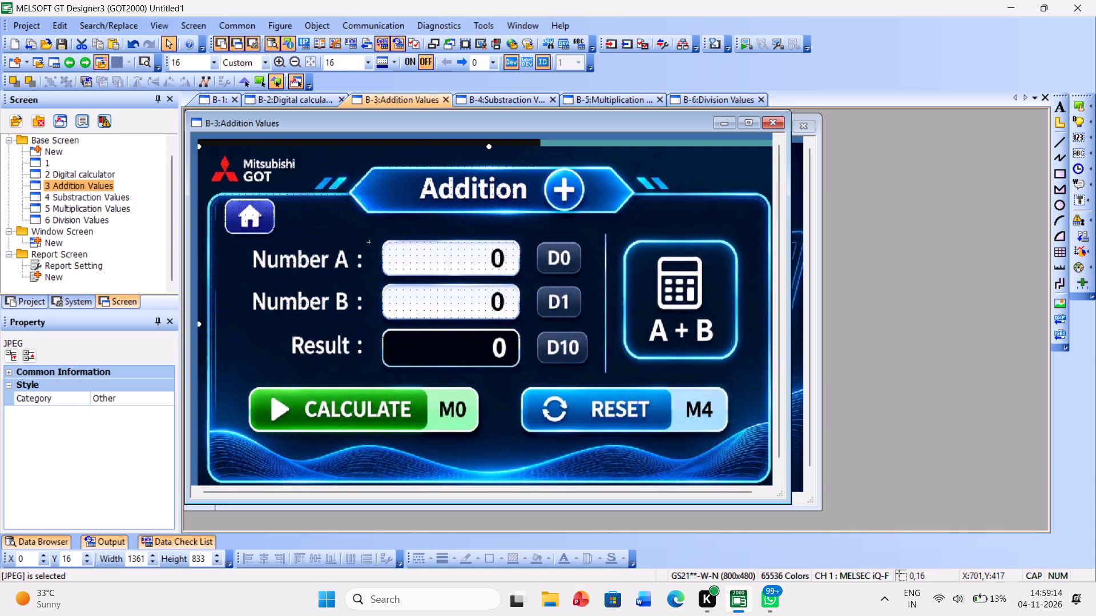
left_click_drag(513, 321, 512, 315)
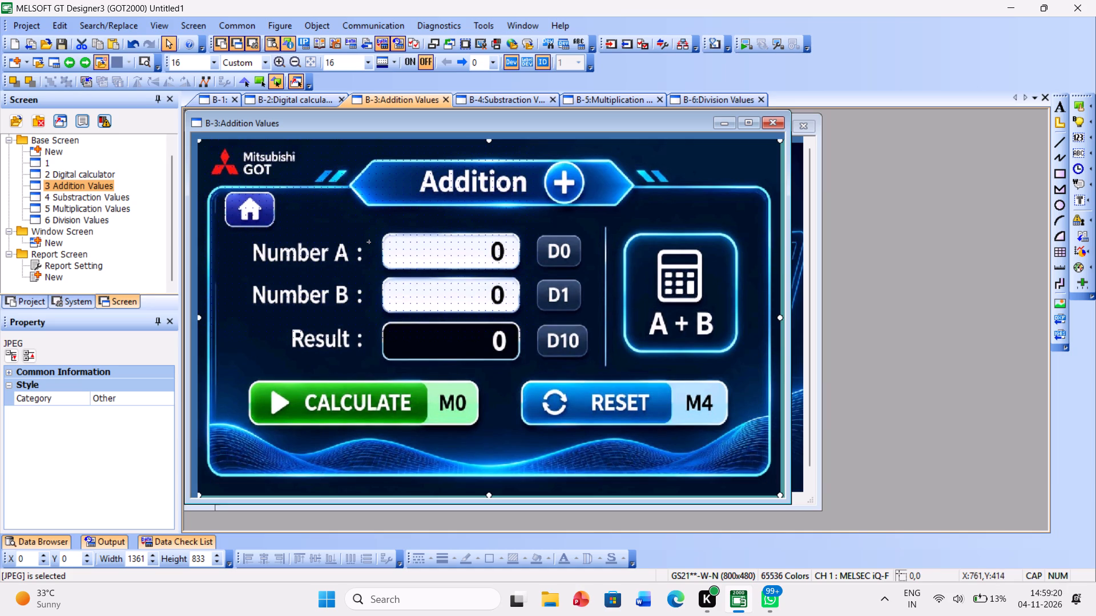
Widen the Addition image to about 1377, keeping its height.
left_click(781, 496)
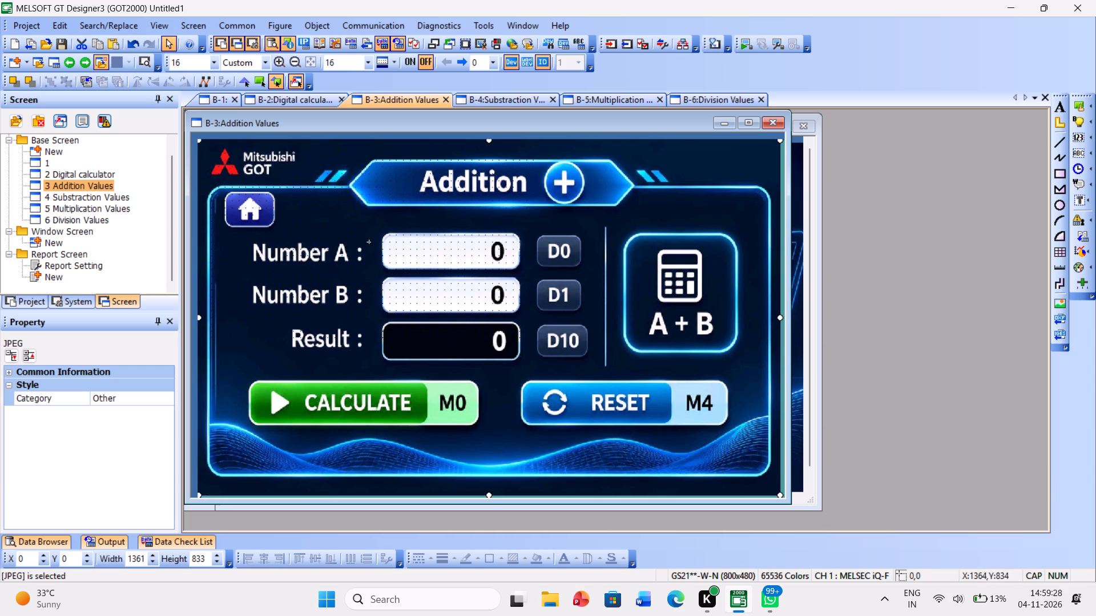
left_click(781, 496)
left_click_drag(779, 315, 784, 317)
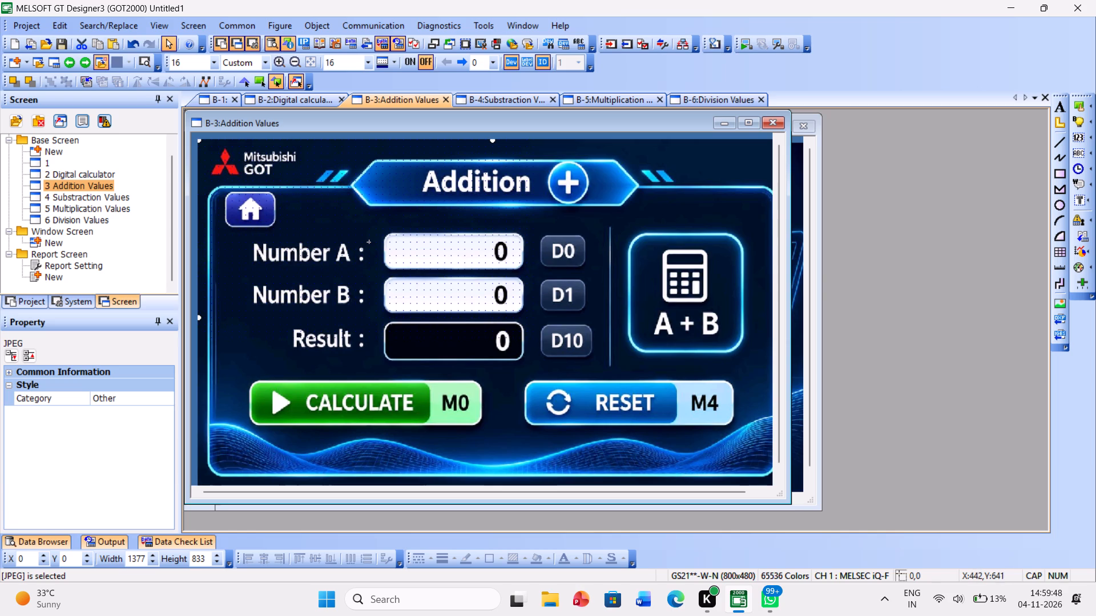
left_click(440, 255)
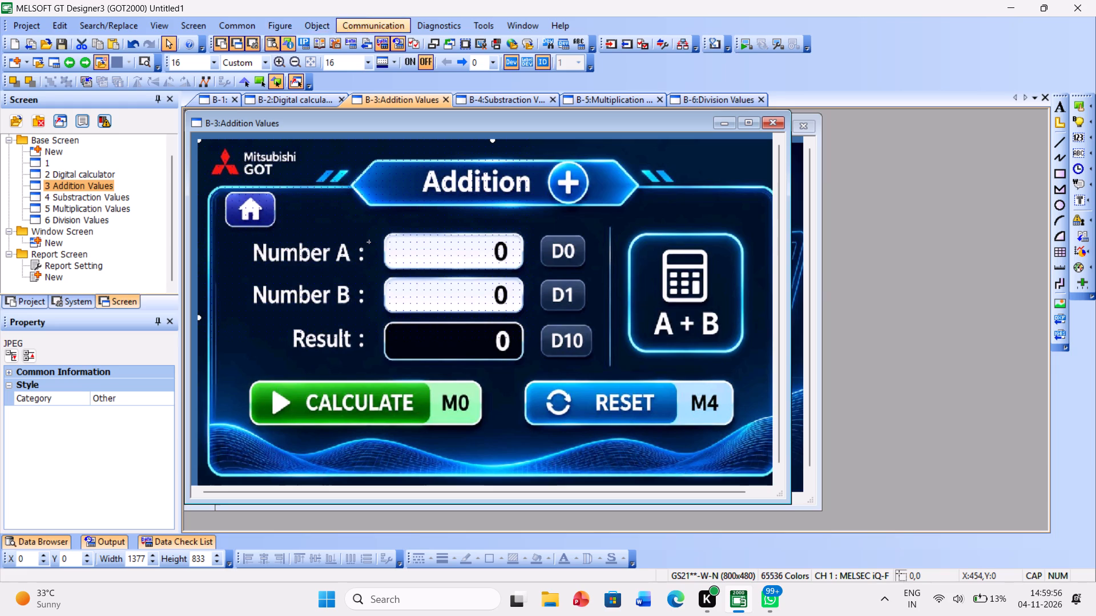
Draw a Switch object over the CALCULATE M0 button artwork, about 545 wide by 113 high at X 112, Y 560.
left_click(290, 23)
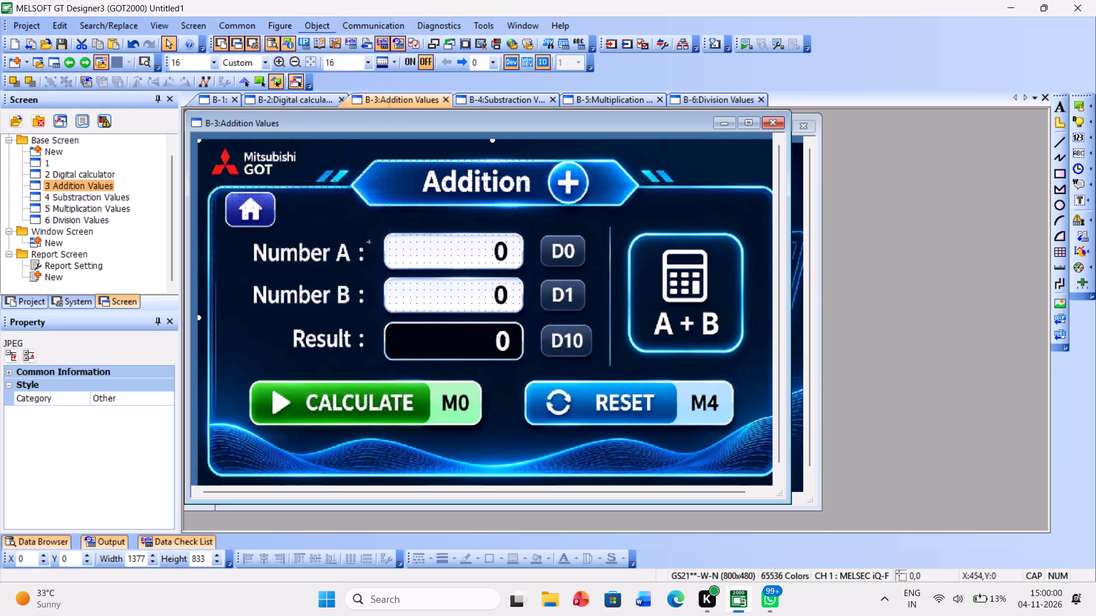
left_click(305, 21)
left_click(305, 21)
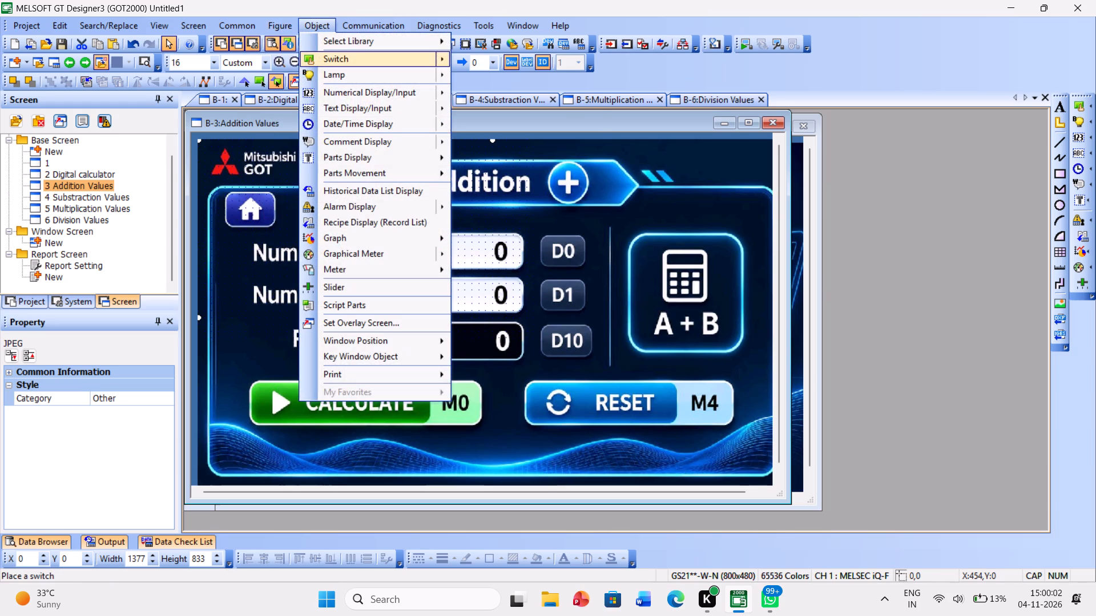
double_click(400, 59)
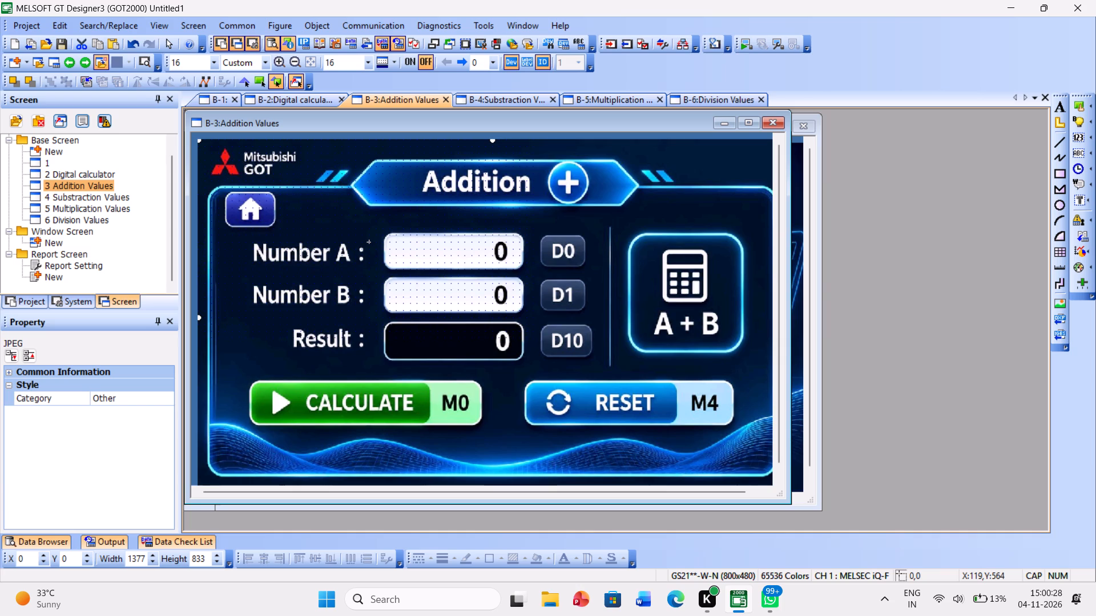
left_click_drag(248, 380, 319, 416)
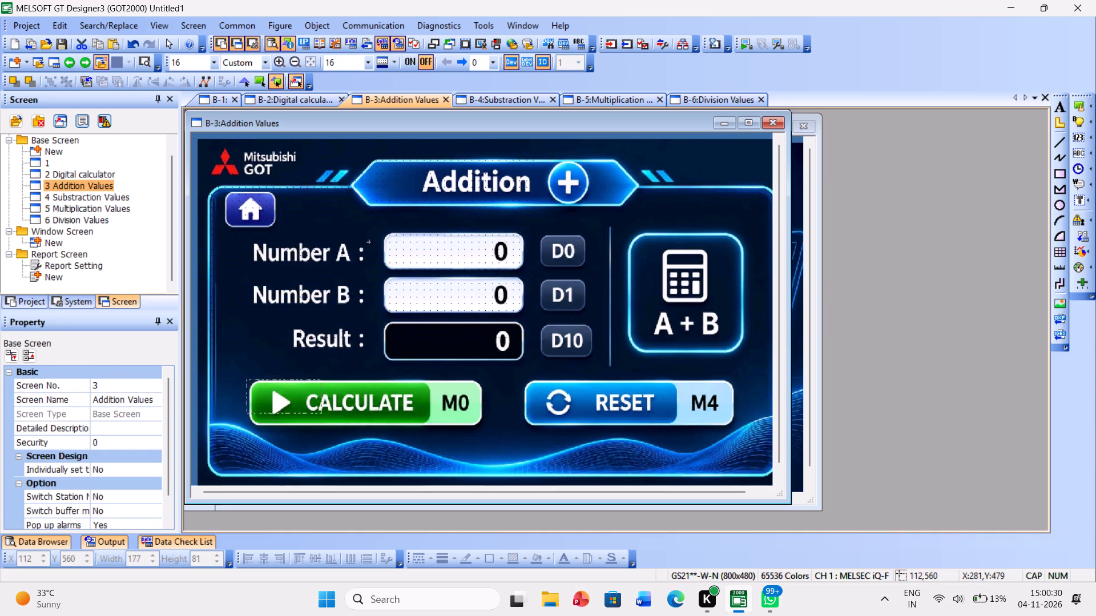
left_click_drag(319, 416, 423, 422)
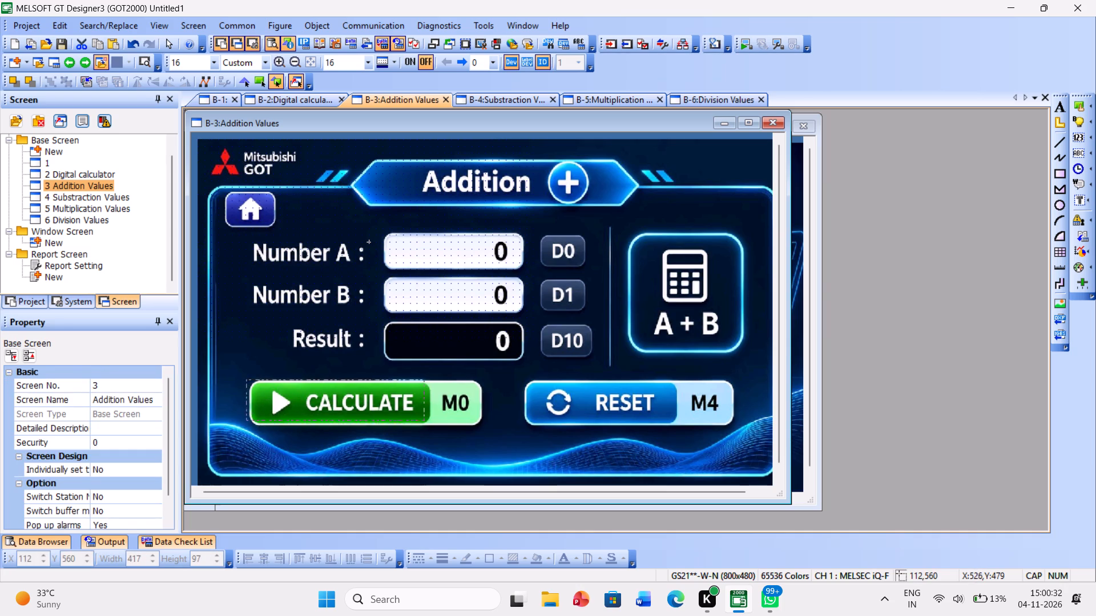
left_click_drag(423, 422, 454, 419)
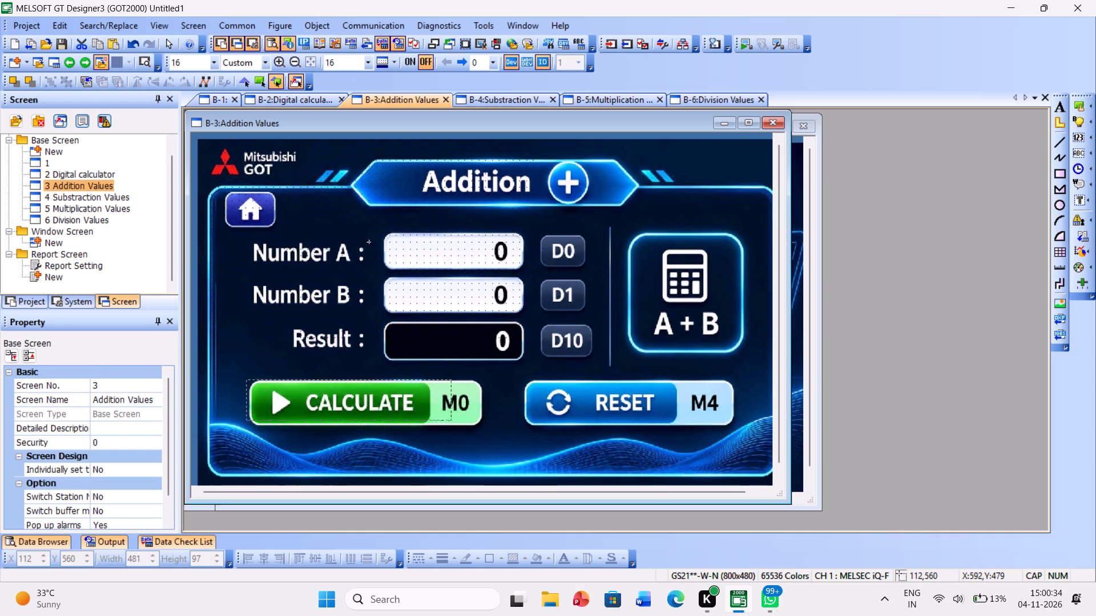
left_click_drag(454, 419, 467, 425)
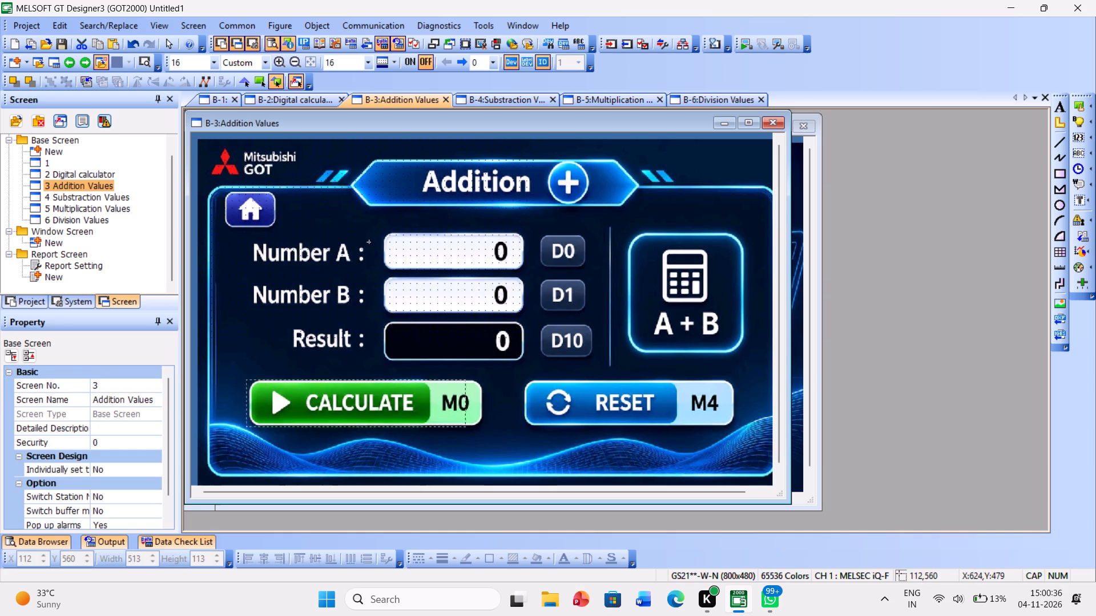
left_click_drag(467, 425, 476, 426)
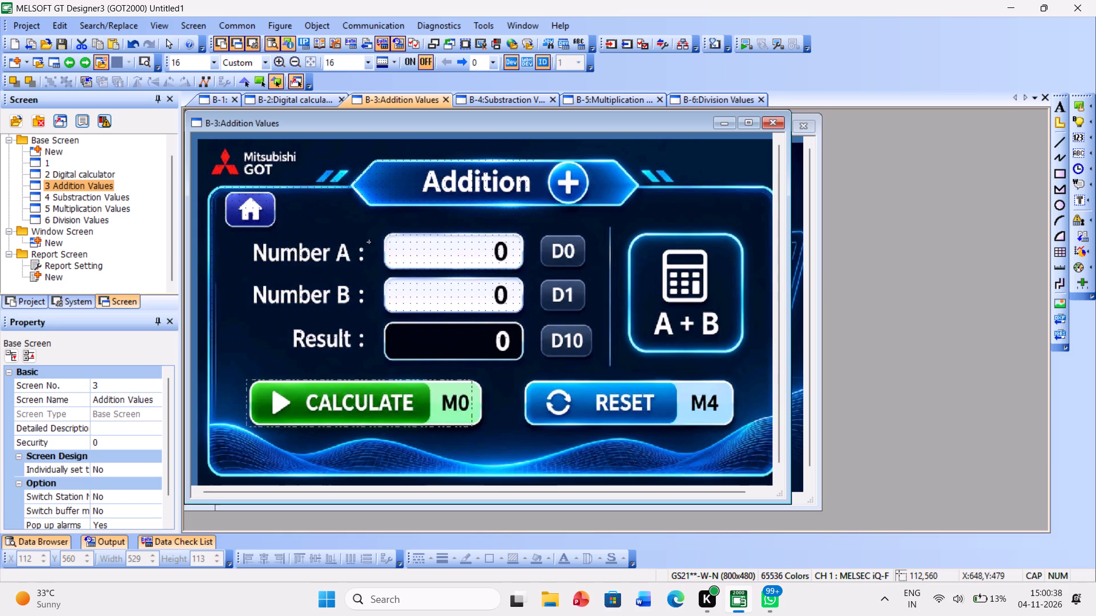
left_click_drag(476, 426, 479, 427)
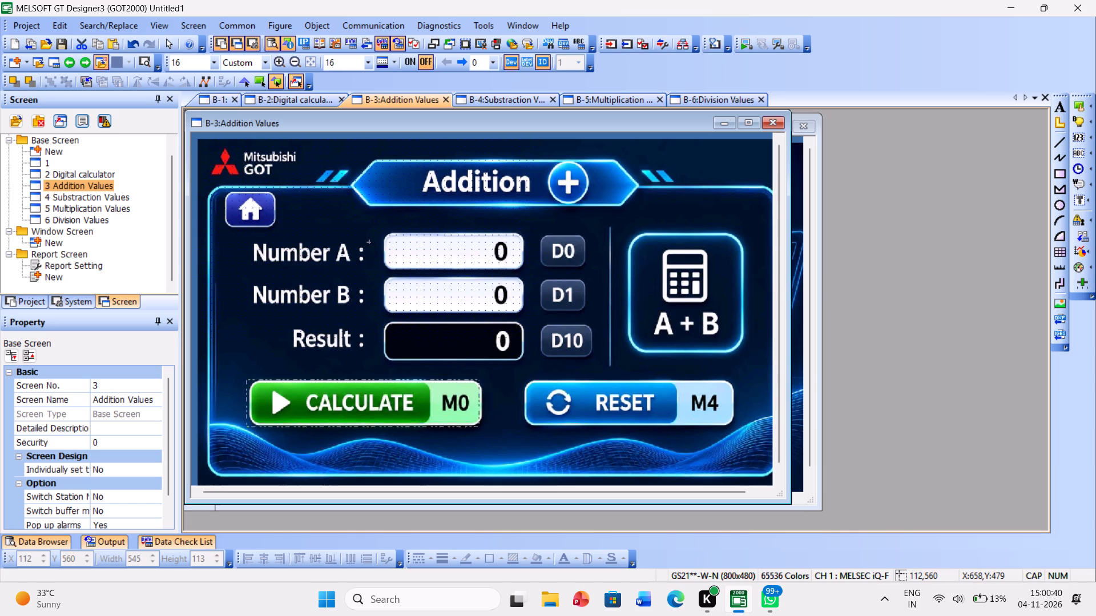
left_click_drag(479, 427, 477, 425)
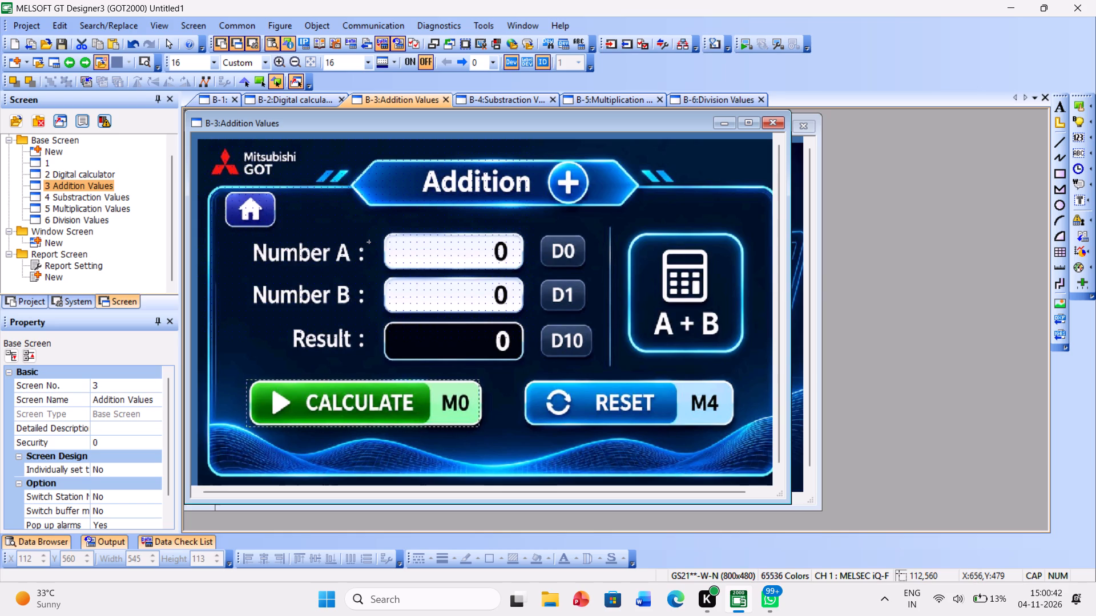
left_click_drag(477, 425, 476, 425)
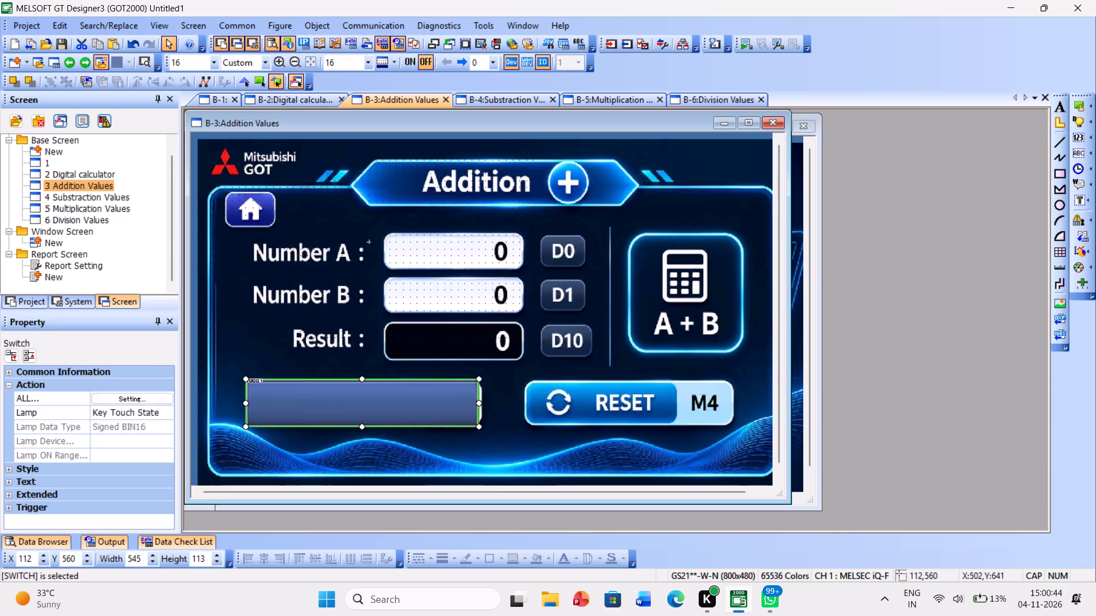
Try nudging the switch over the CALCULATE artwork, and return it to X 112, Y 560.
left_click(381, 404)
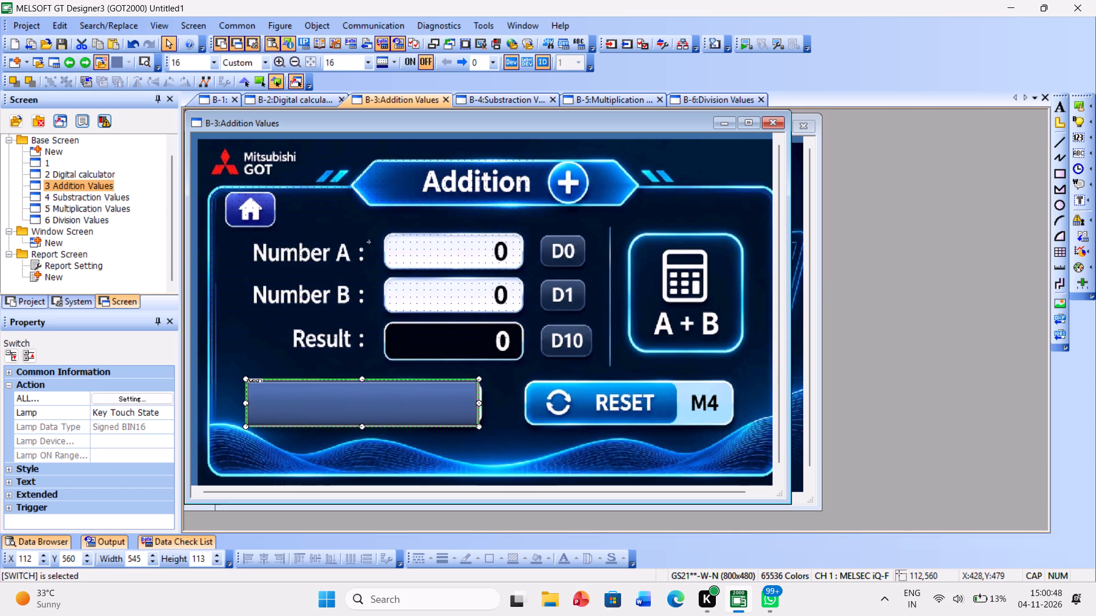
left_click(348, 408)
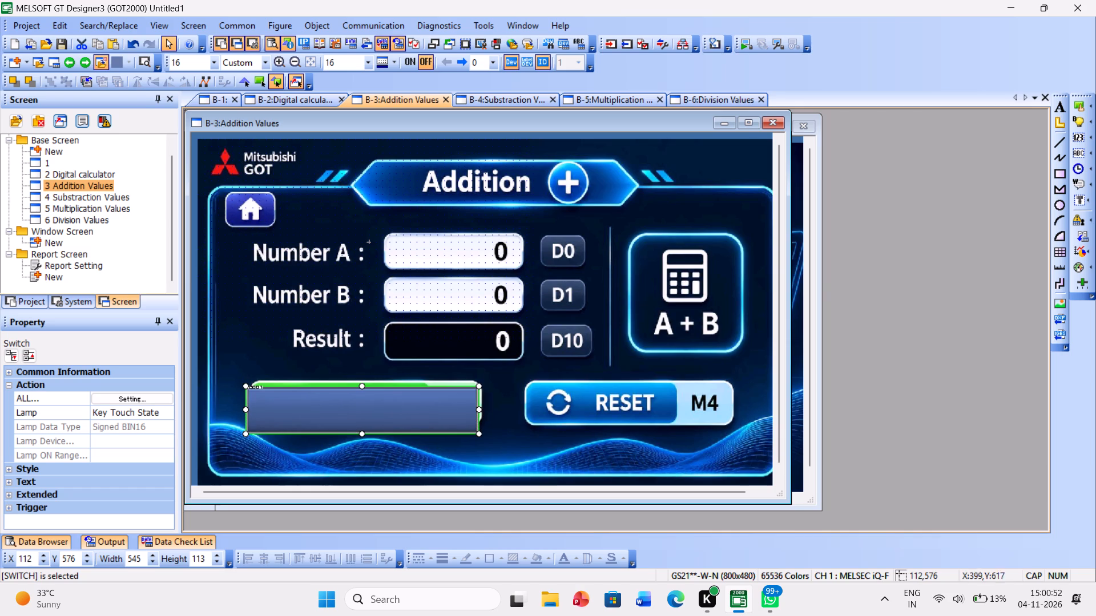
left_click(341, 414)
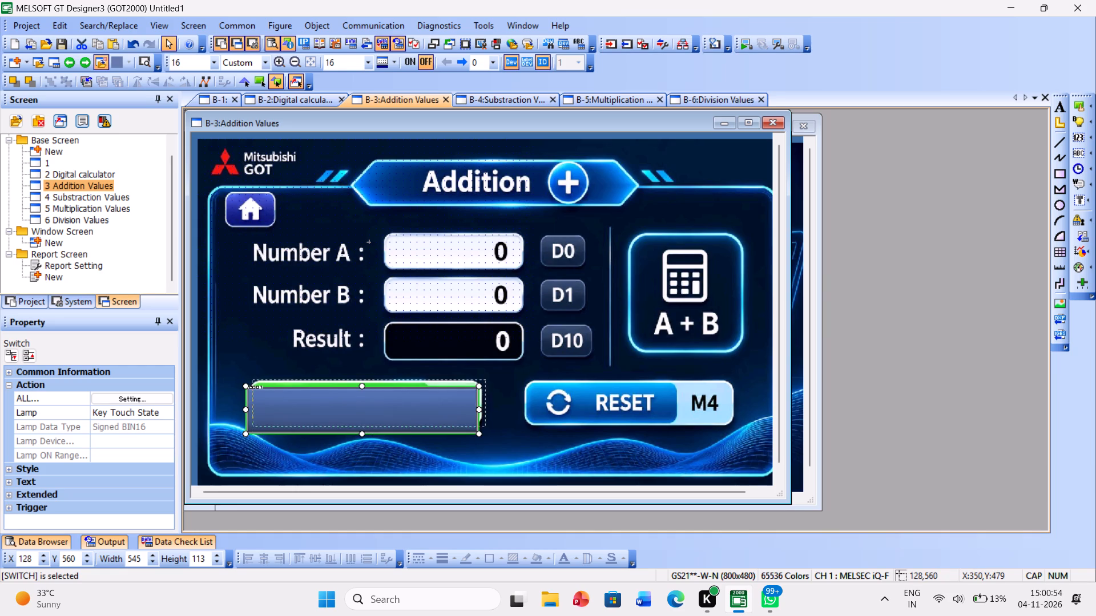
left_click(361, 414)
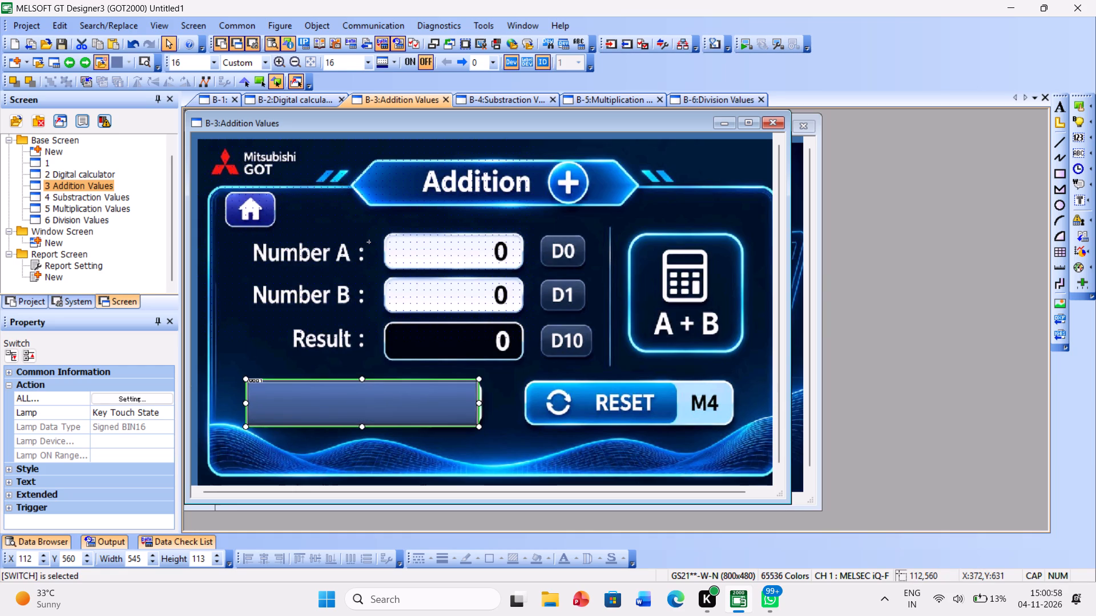
Widen the switch over the CALCULATE artwork to about 561 so that it covers the whole button.
left_click_drag(477, 402, 483, 403)
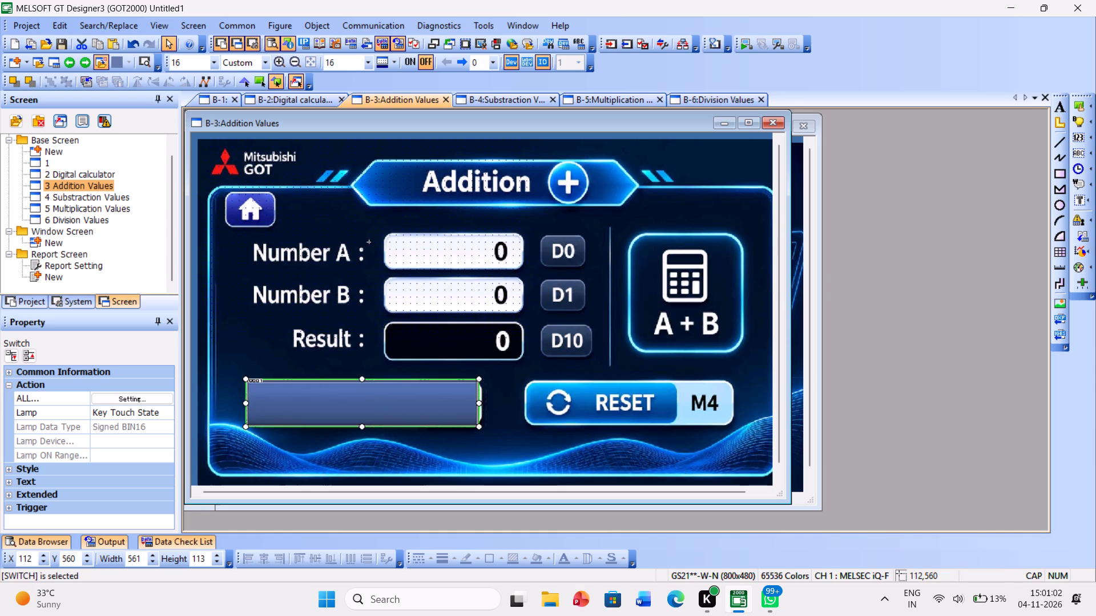
left_click_drag(483, 403, 482, 404)
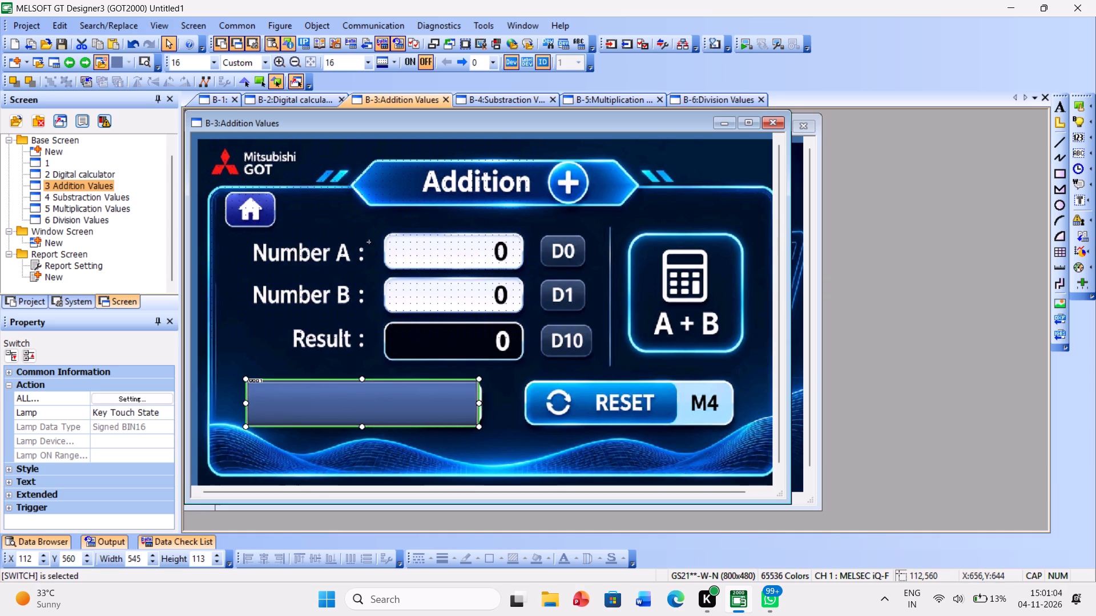
left_click(480, 425)
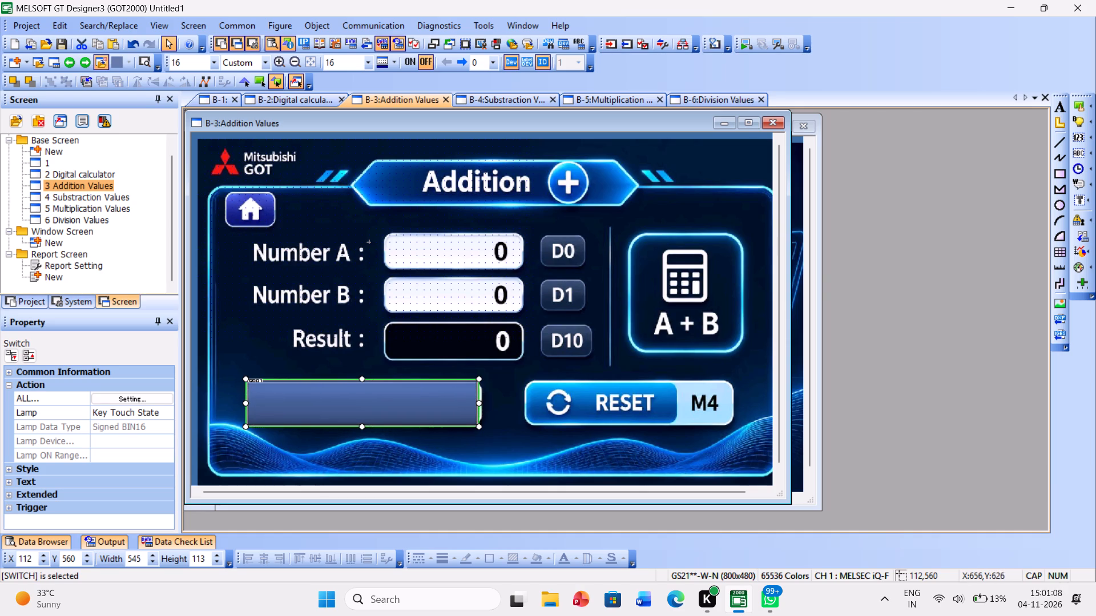
left_click(479, 406)
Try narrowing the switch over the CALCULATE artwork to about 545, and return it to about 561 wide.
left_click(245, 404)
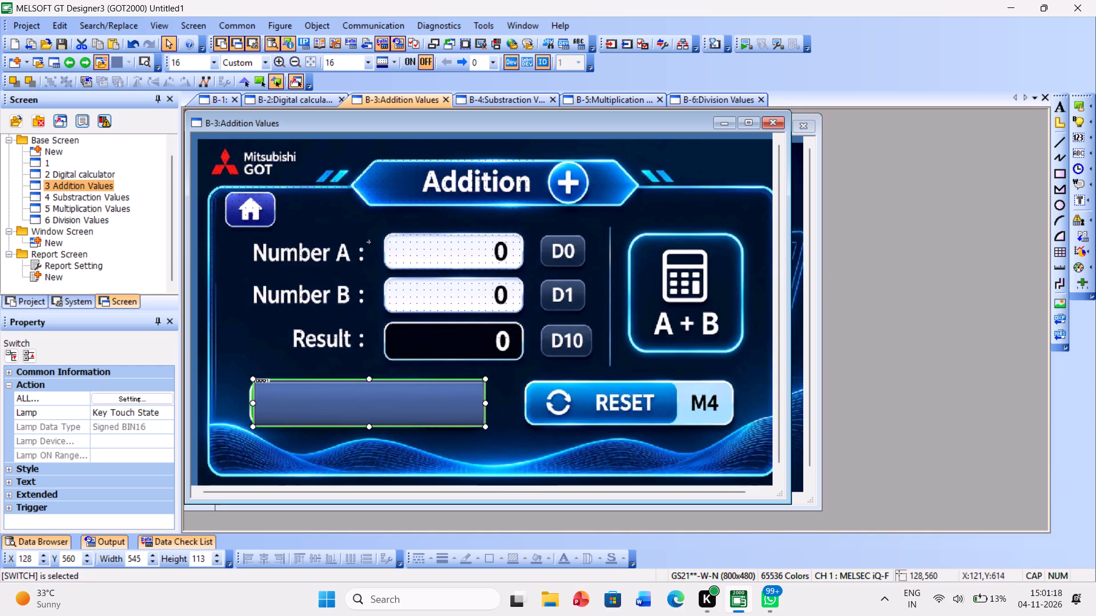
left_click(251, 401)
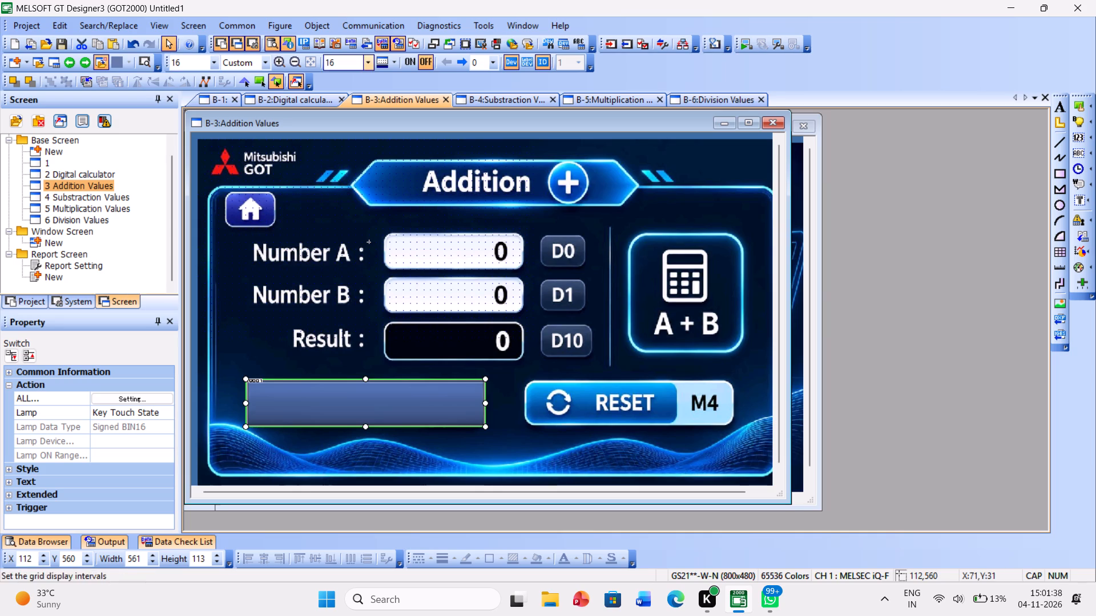
Draw a second switch below the CALCULATE switch, about 225 wide by 65 high at X 80, Y 704.
left_click(324, 28)
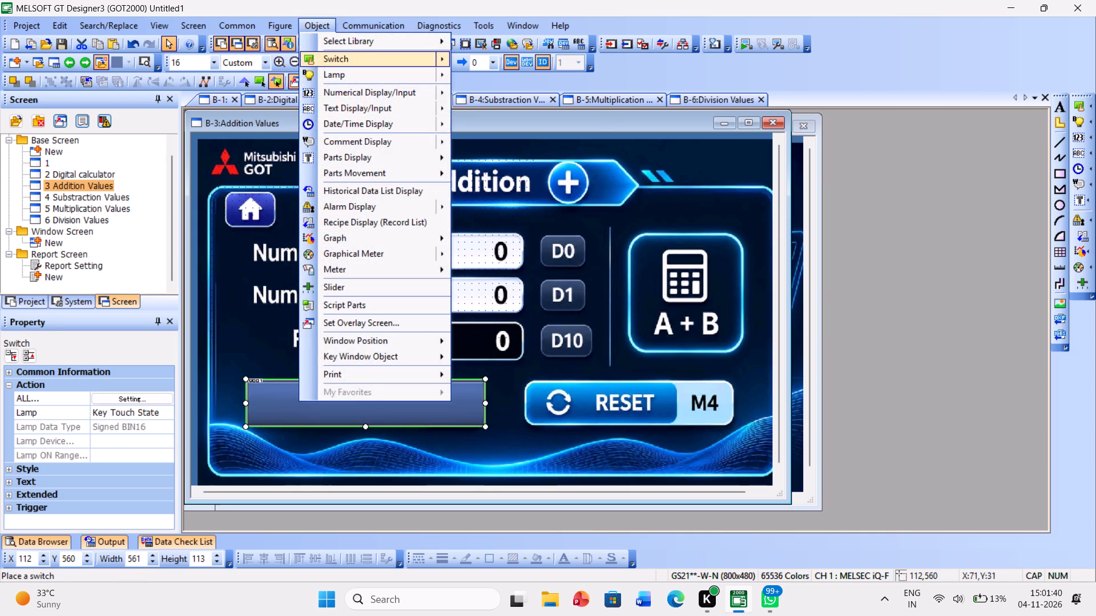
left_click(329, 63)
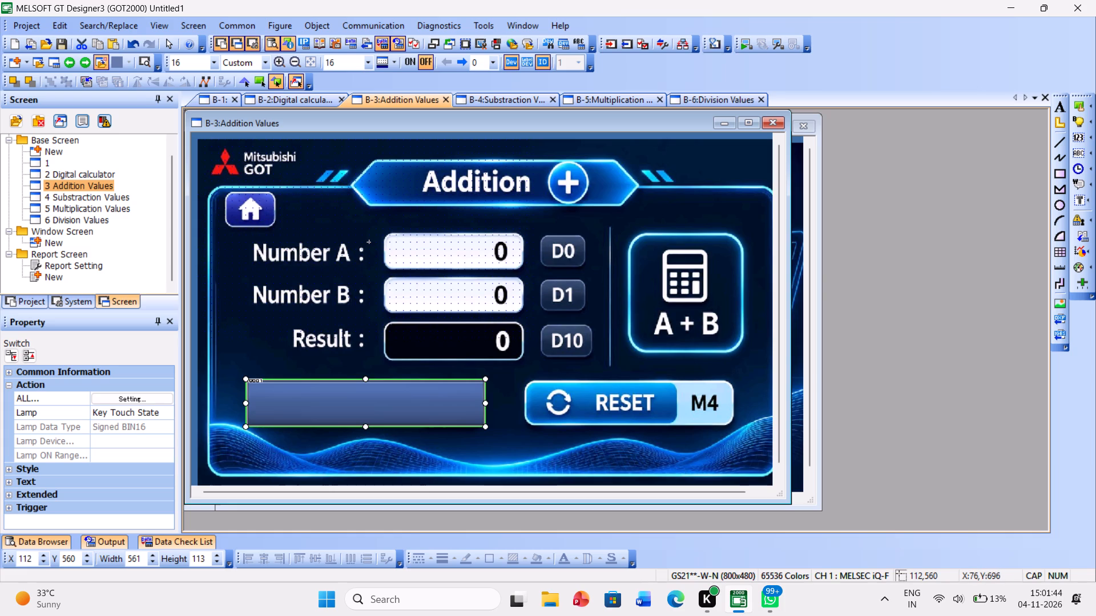
left_click_drag(231, 437, 320, 470)
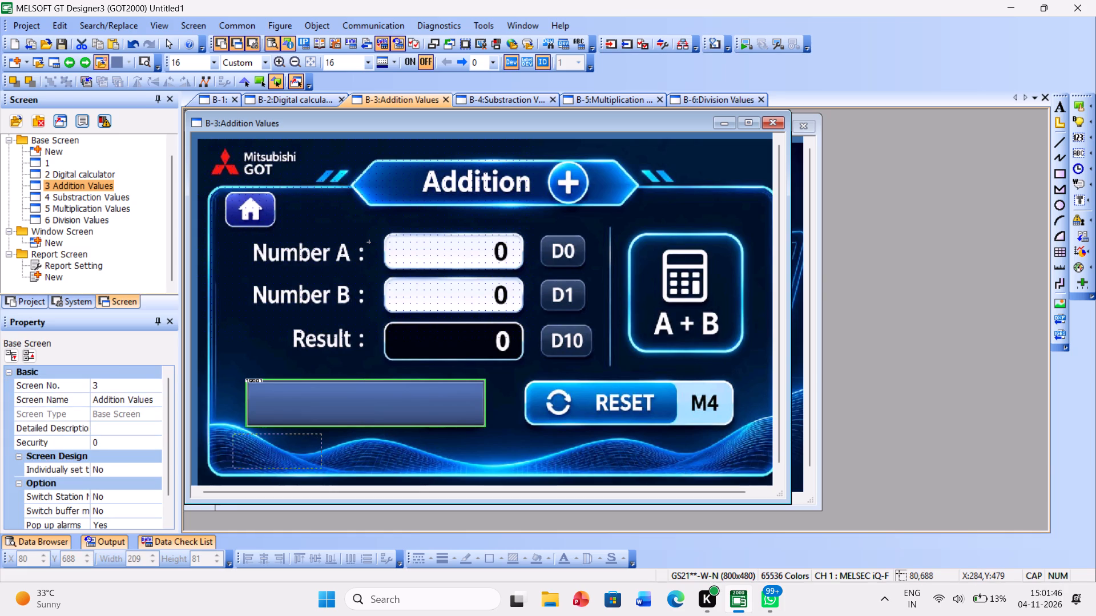
left_click_drag(320, 470, 327, 463)
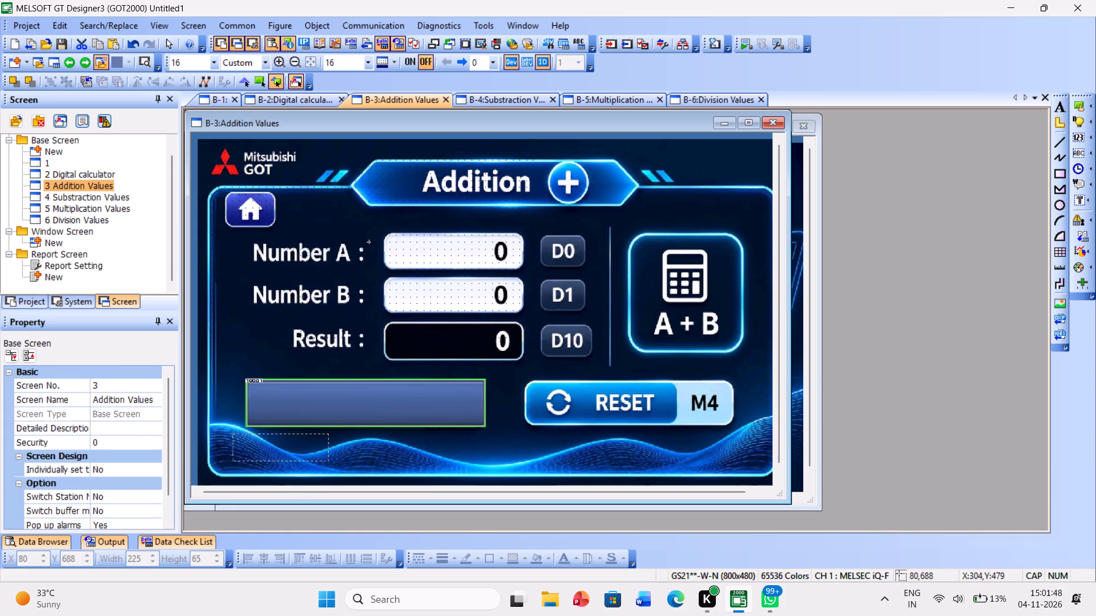
left_click_drag(327, 463, 327, 463)
left_click_drag(291, 447, 291, 454)
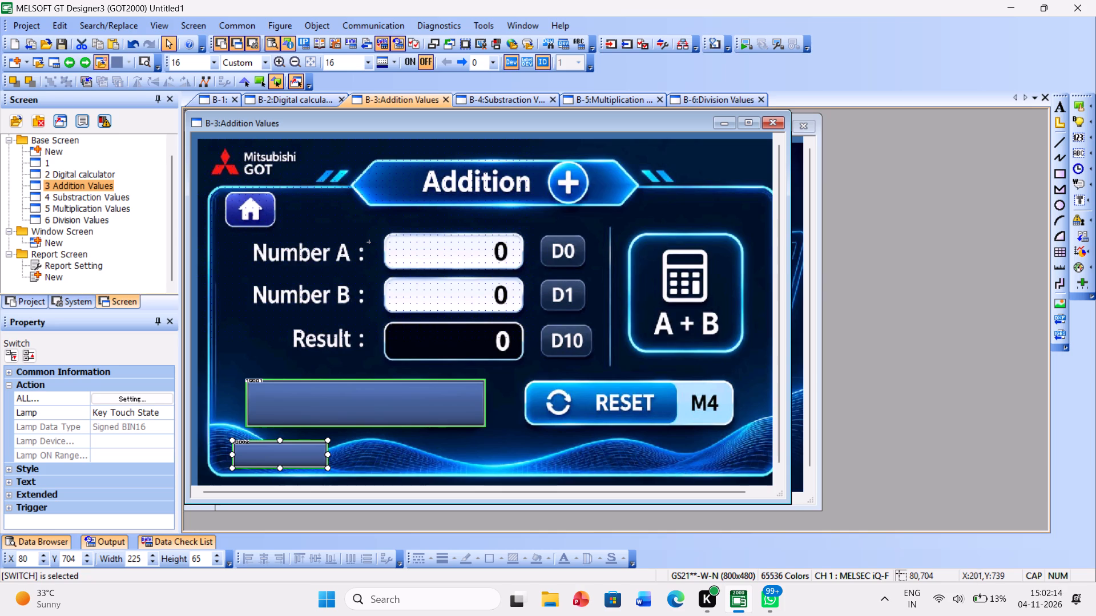
Label the small lower switch BACK with a text size of 36 dots.
double_click(283, 456)
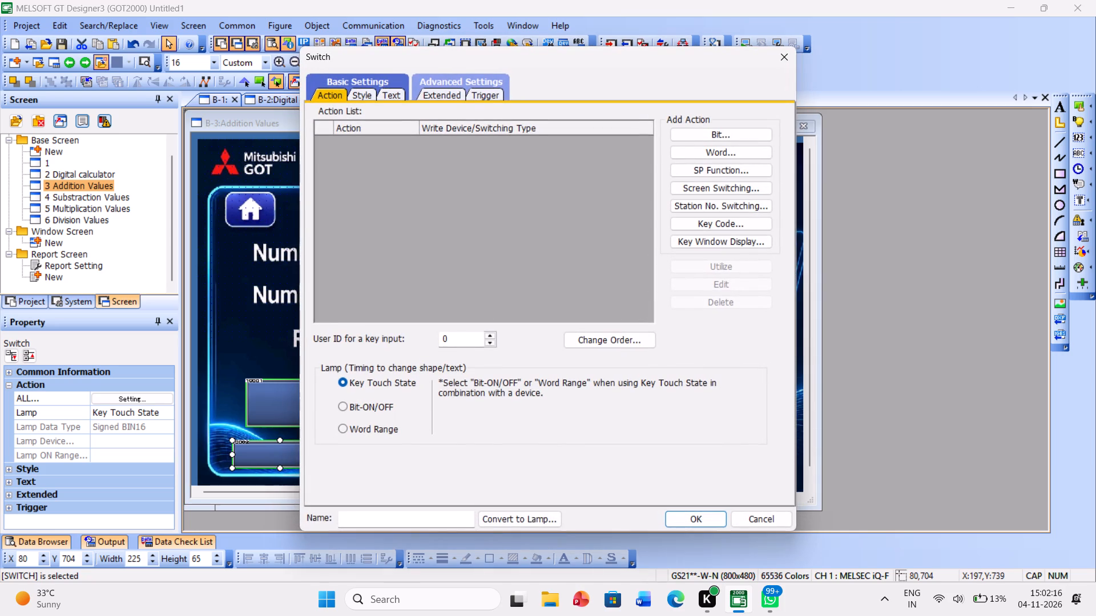
left_click(355, 95)
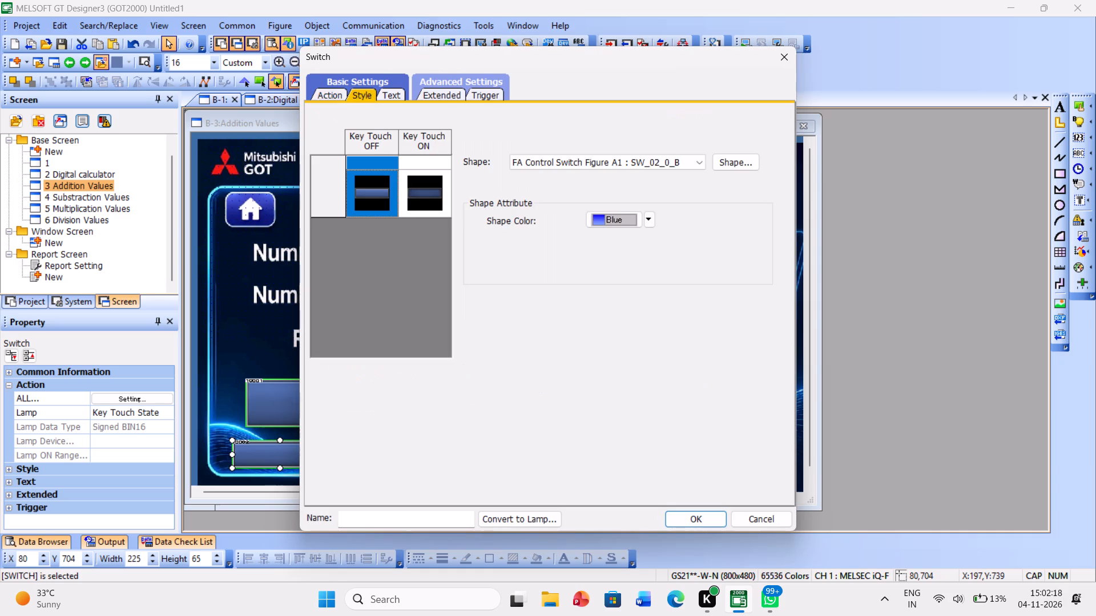
left_click(395, 90)
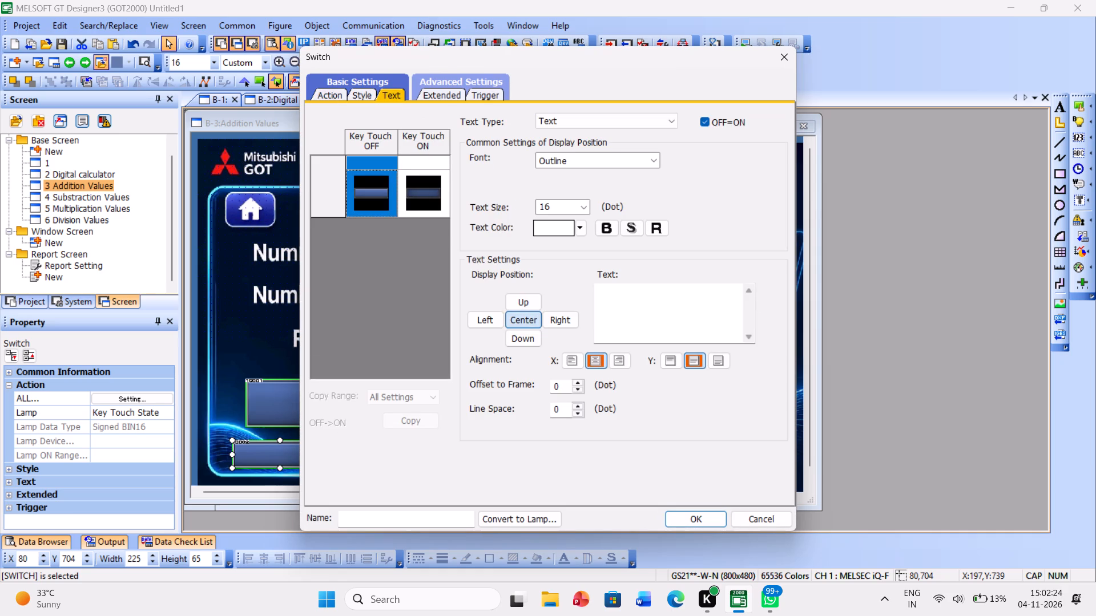
left_click(585, 204)
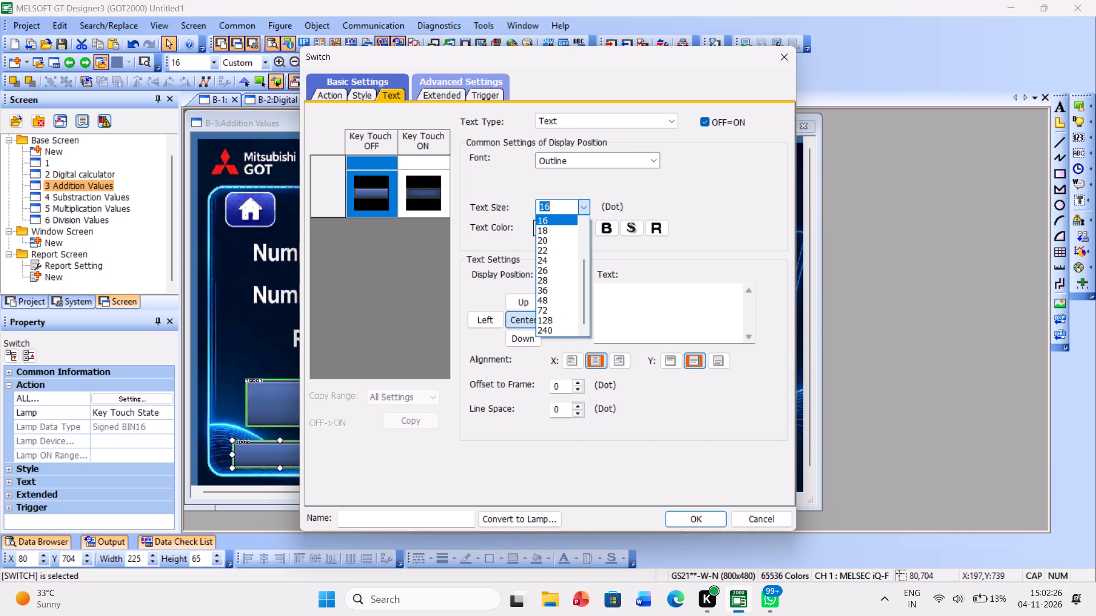
left_click(543, 289)
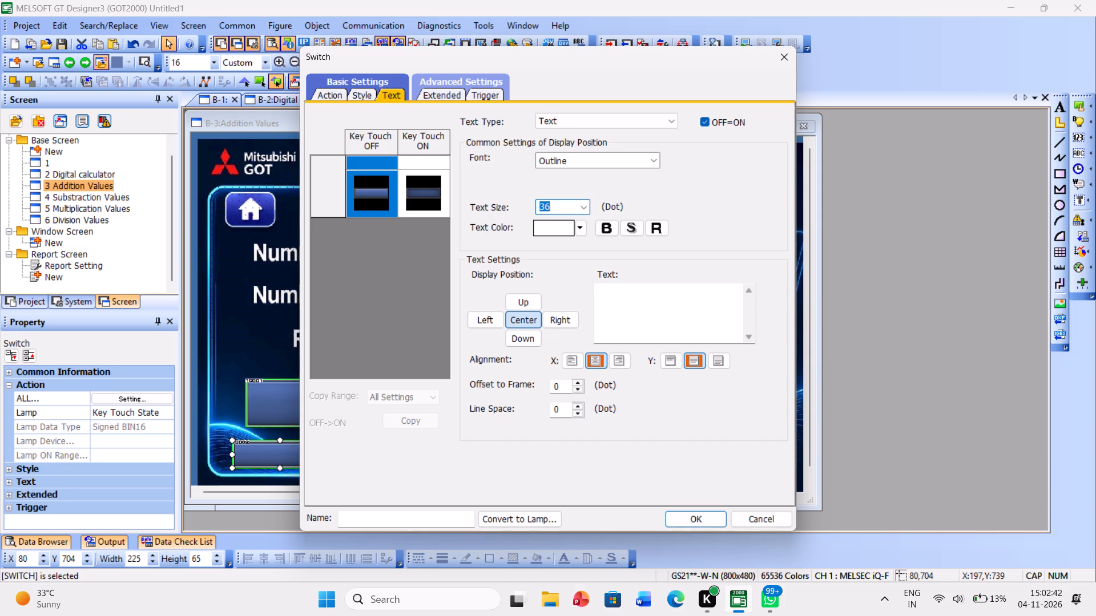
left_click(664, 301)
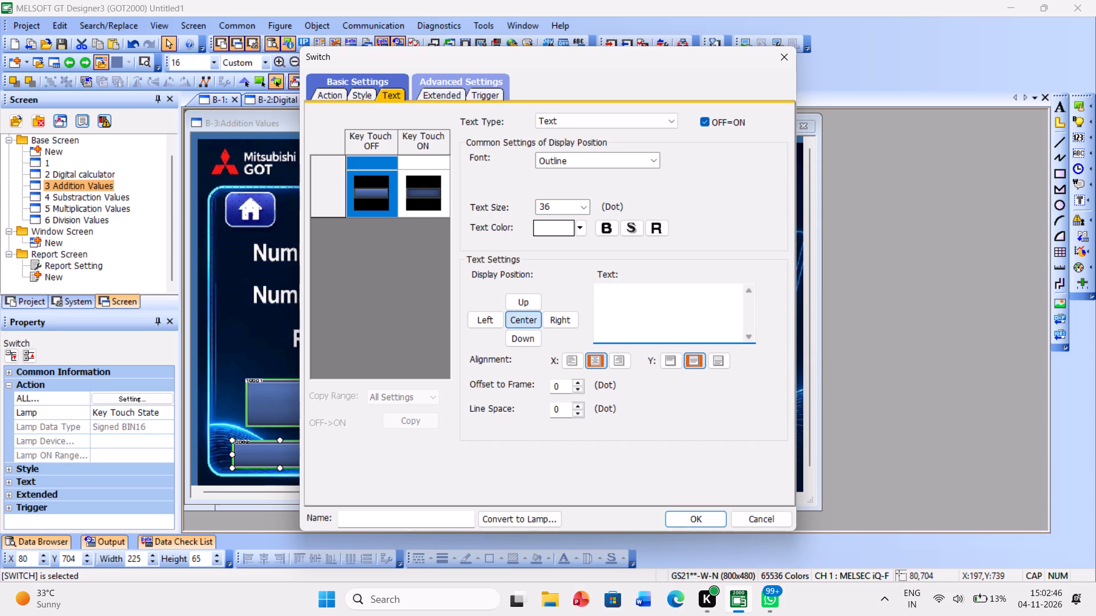
type("BAC")
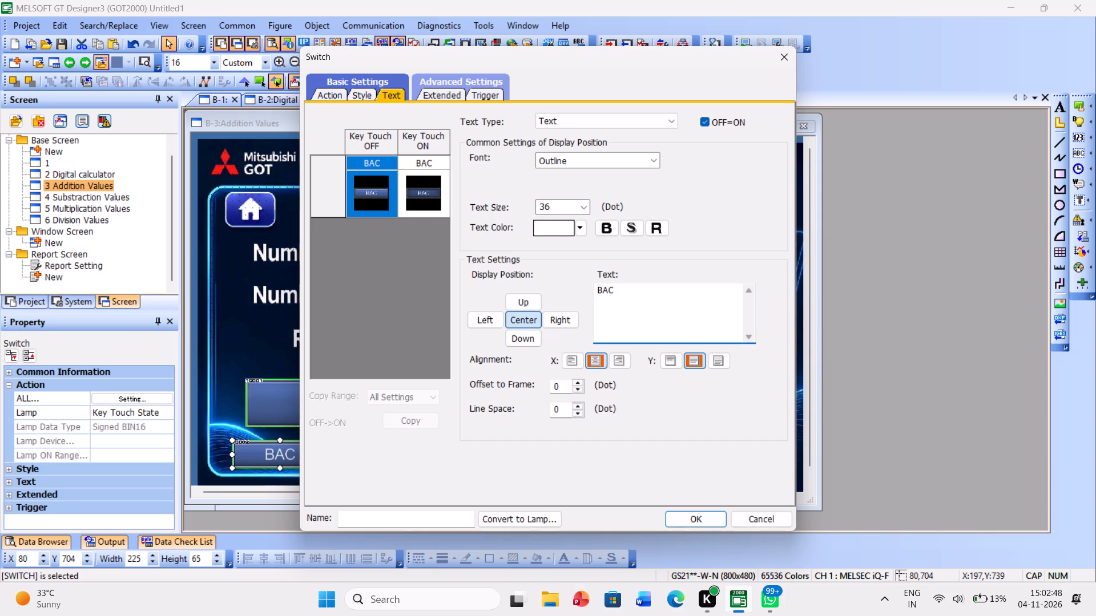
key("k")
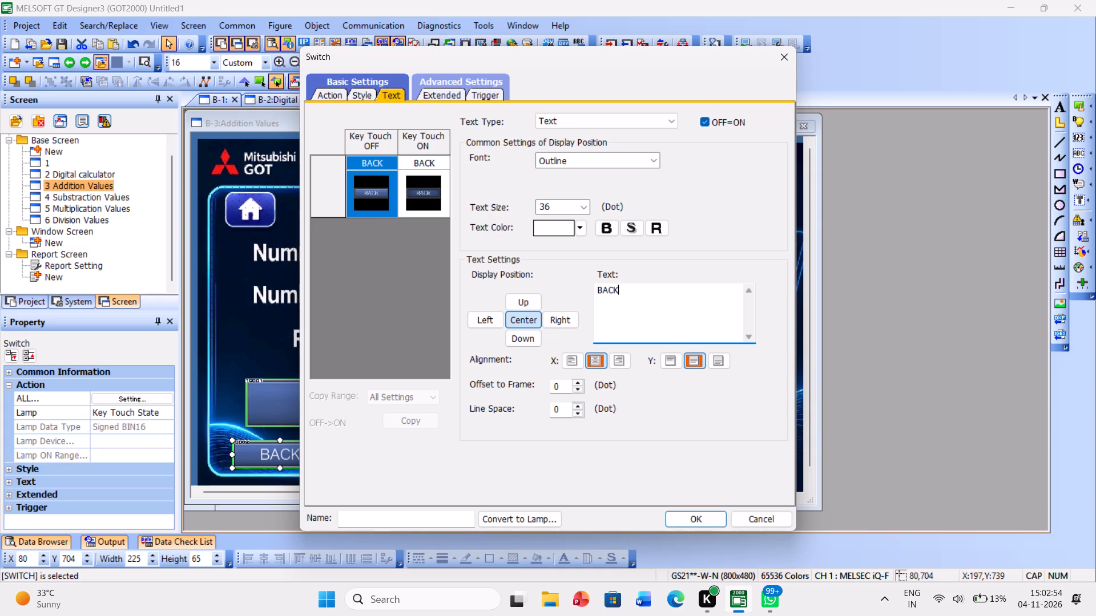
Give the BACK switch a screen switching action to fixed base screen 2, Digital calculator, and apply the switch settings.
left_click(361, 92)
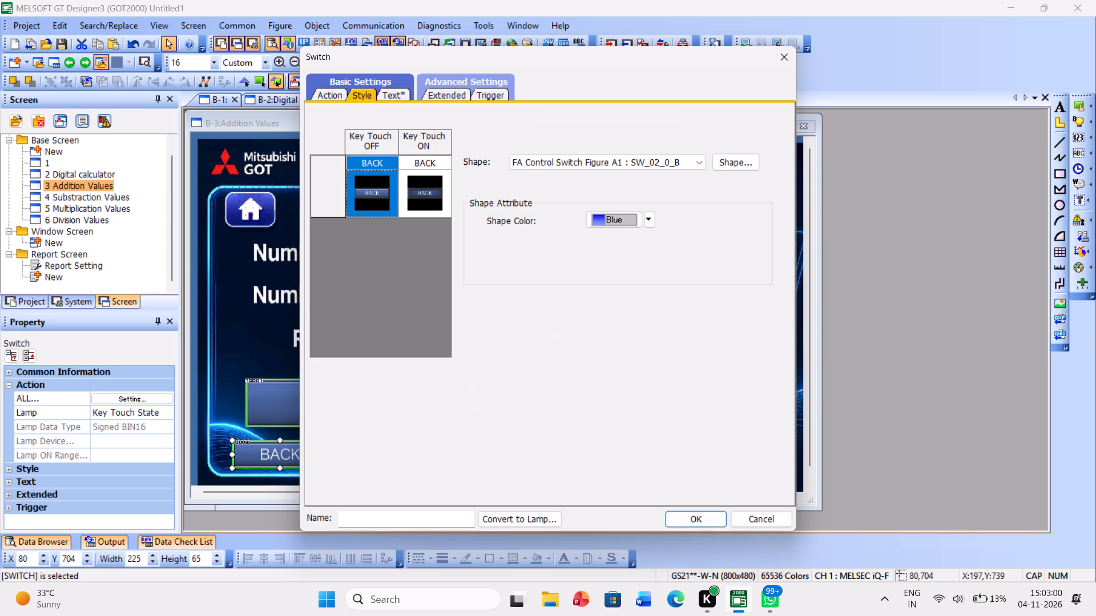
left_click(333, 92)
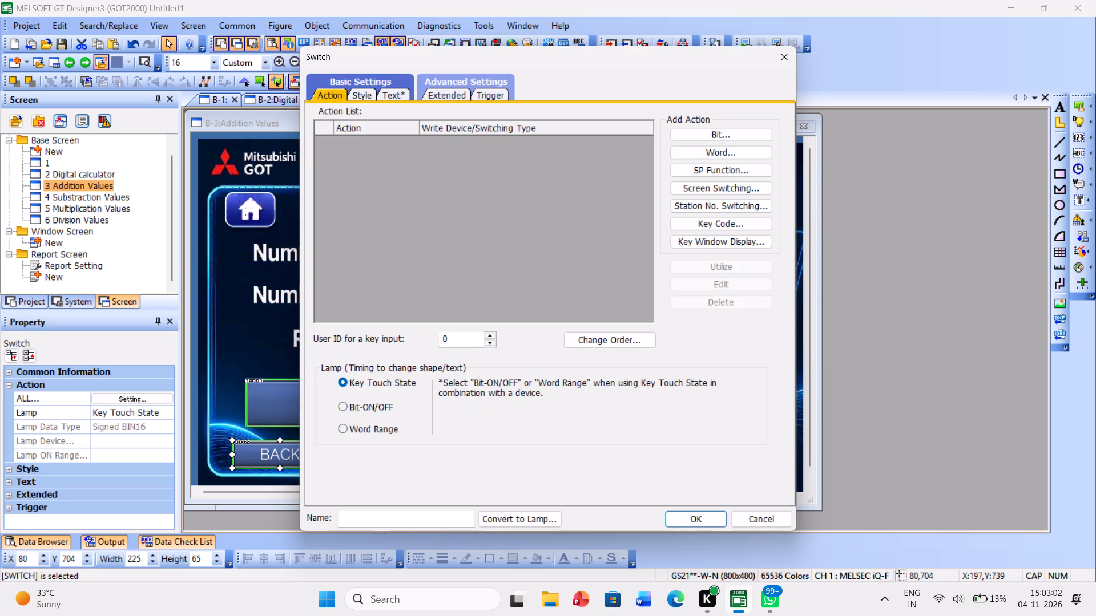
left_click(716, 185)
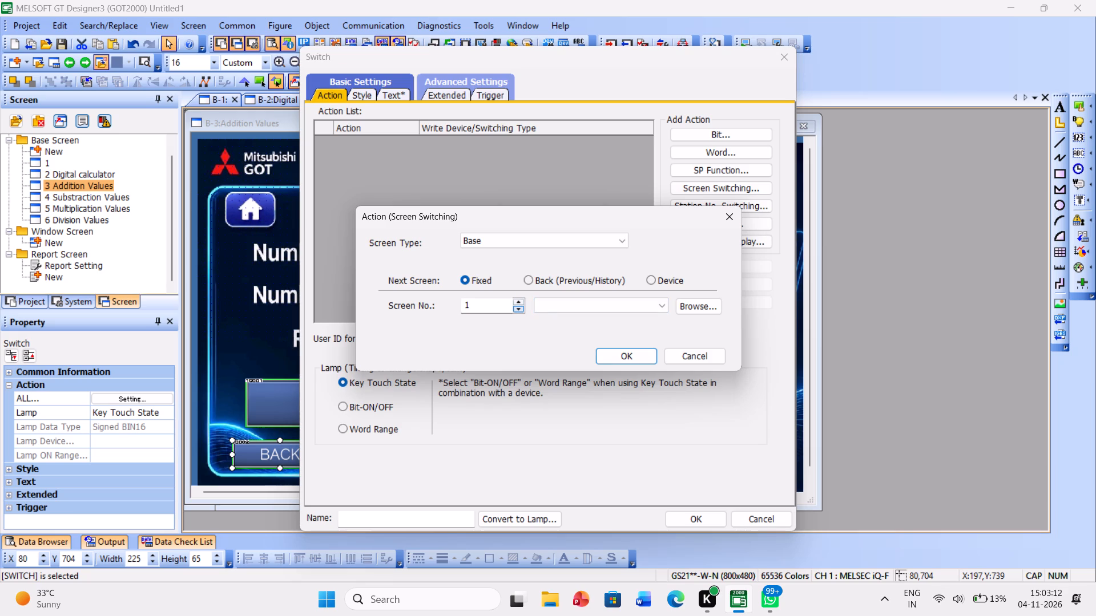
left_click(519, 301)
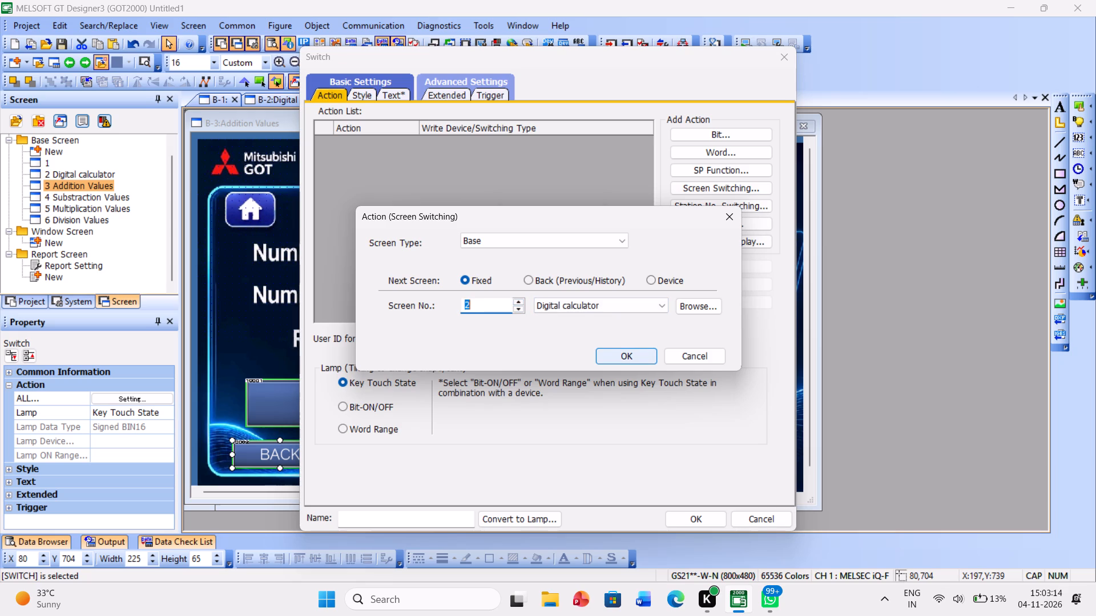
left_click(625, 351)
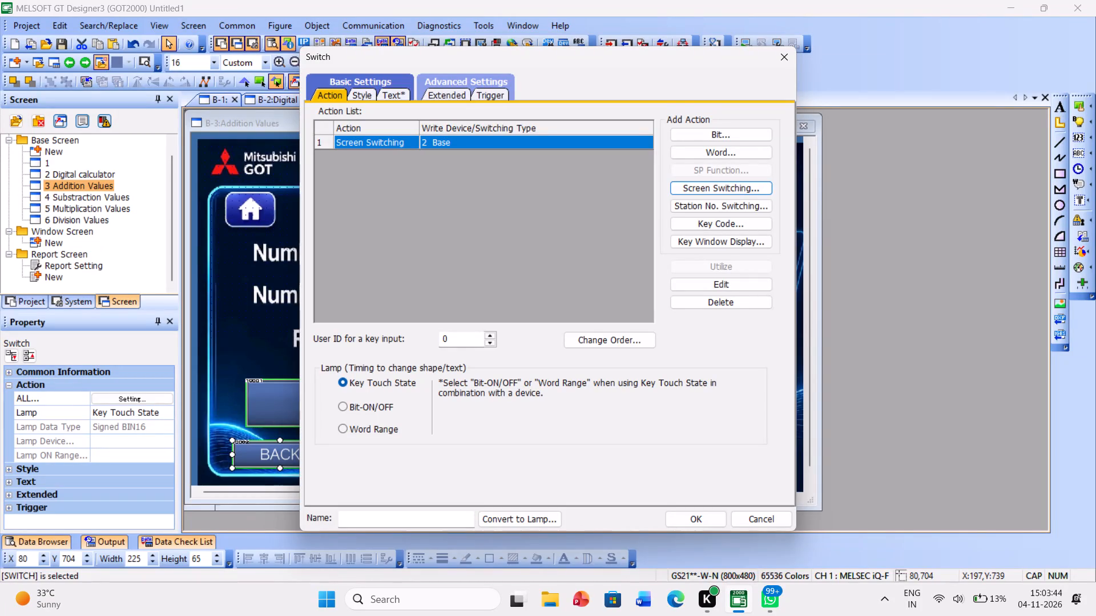
left_click(702, 516)
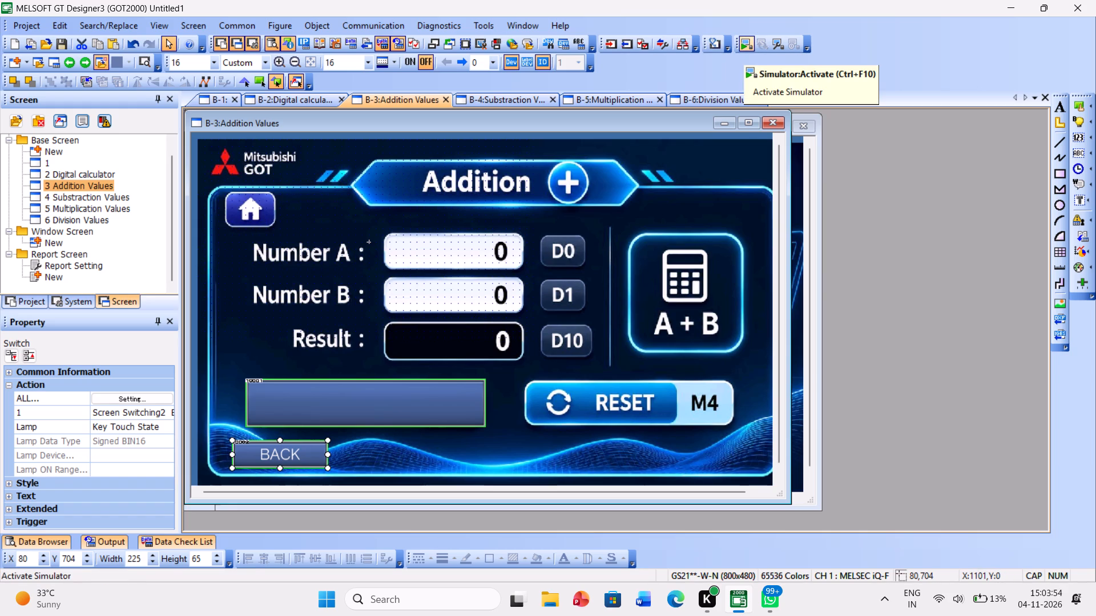
Bring up the Digital calculator screen and try to run the project in the simulator.
left_click(301, 98)
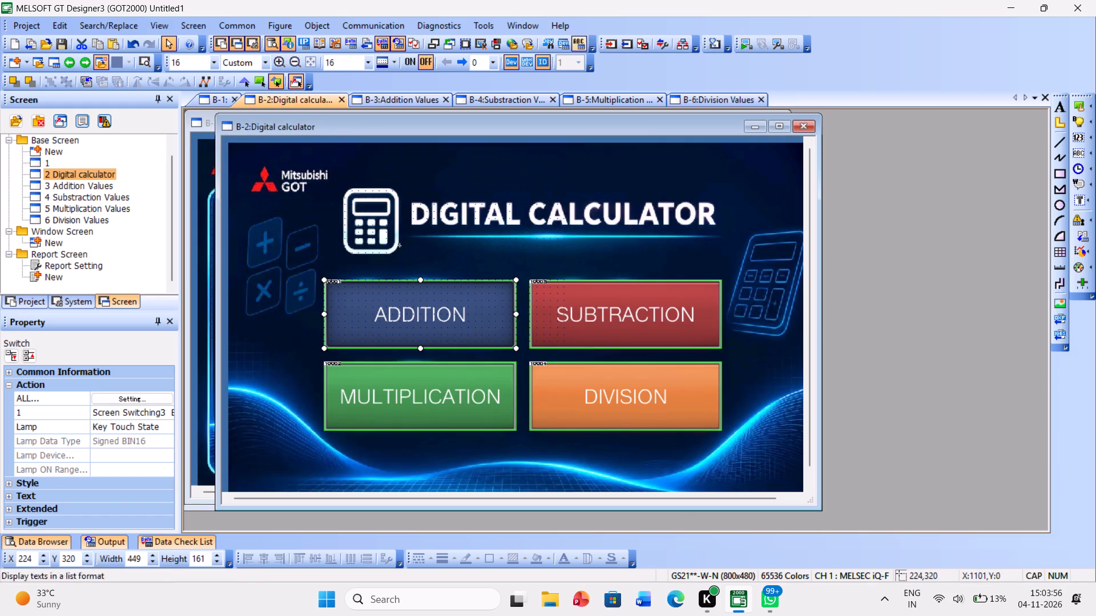
left_click(748, 43)
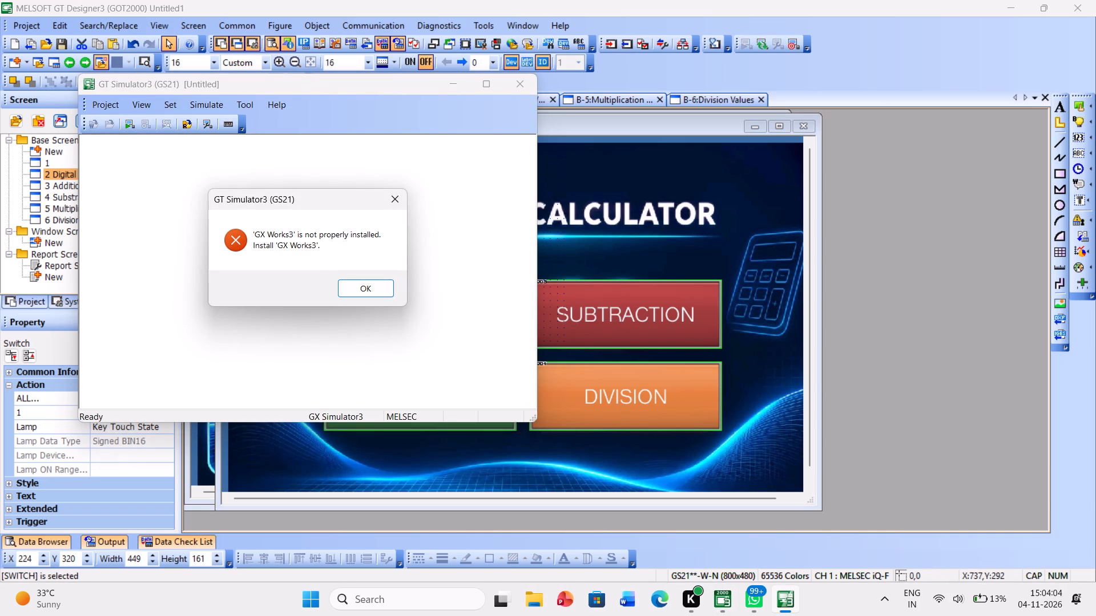
Dismiss the simulator's message and close GT Simulator3 to return to the GT Designer3 project.
left_click(358, 286)
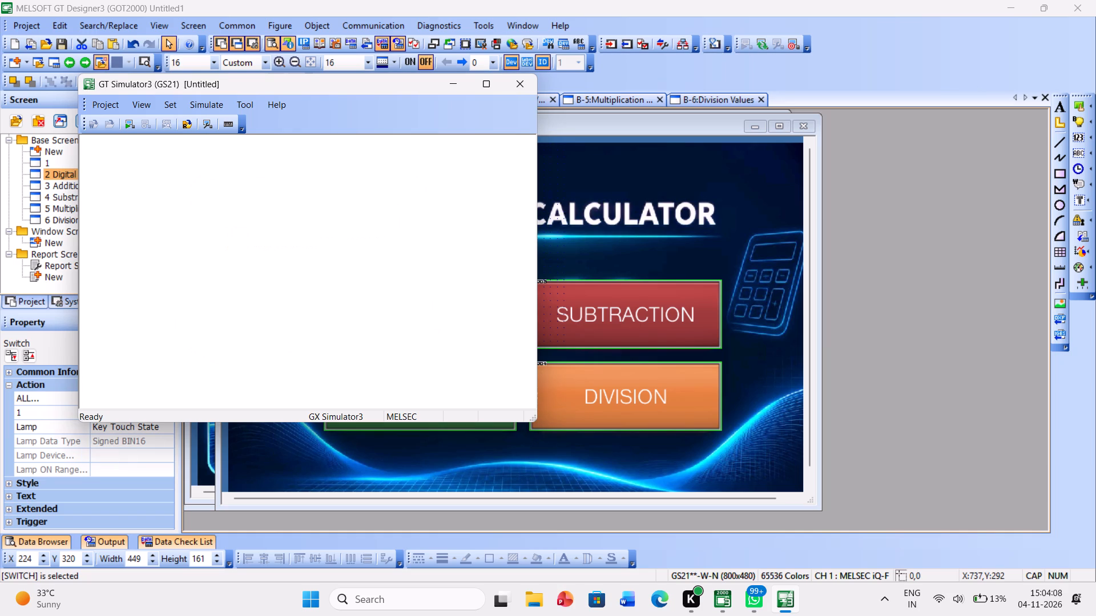